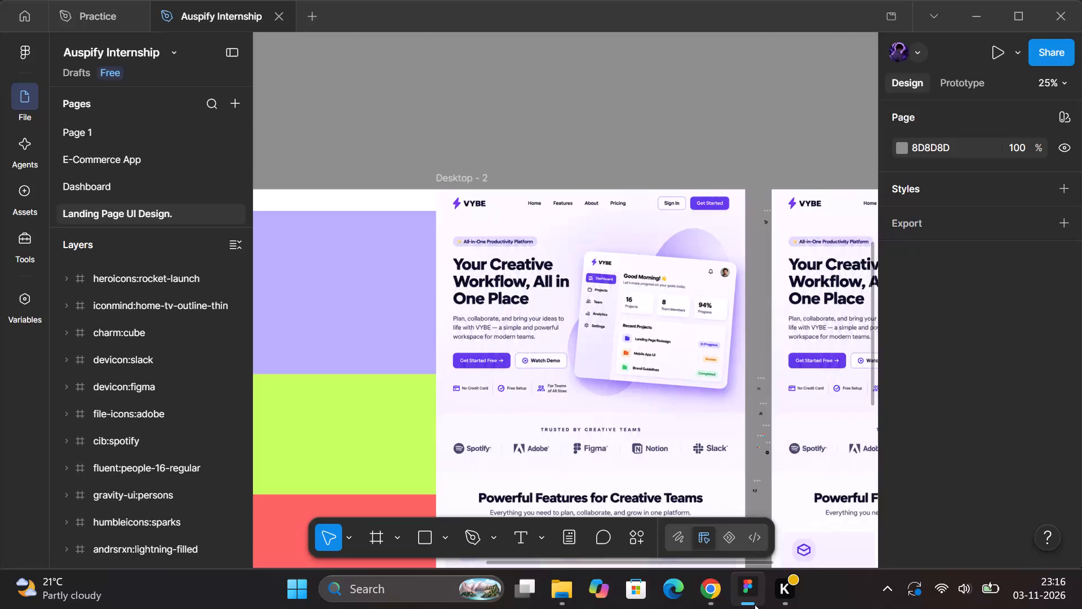
# Examine the copies of the VYBE landing page mockup and the loose icons placed around them.
pyautogui.scroll(-1, 604, 332)
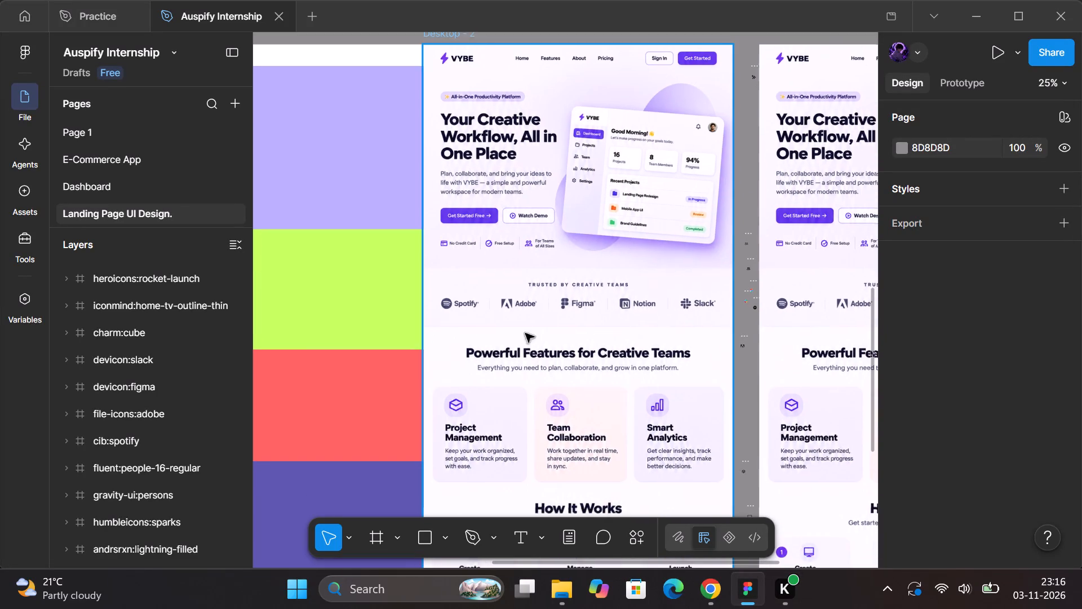
pyautogui.hscroll(-3, 746, 239)
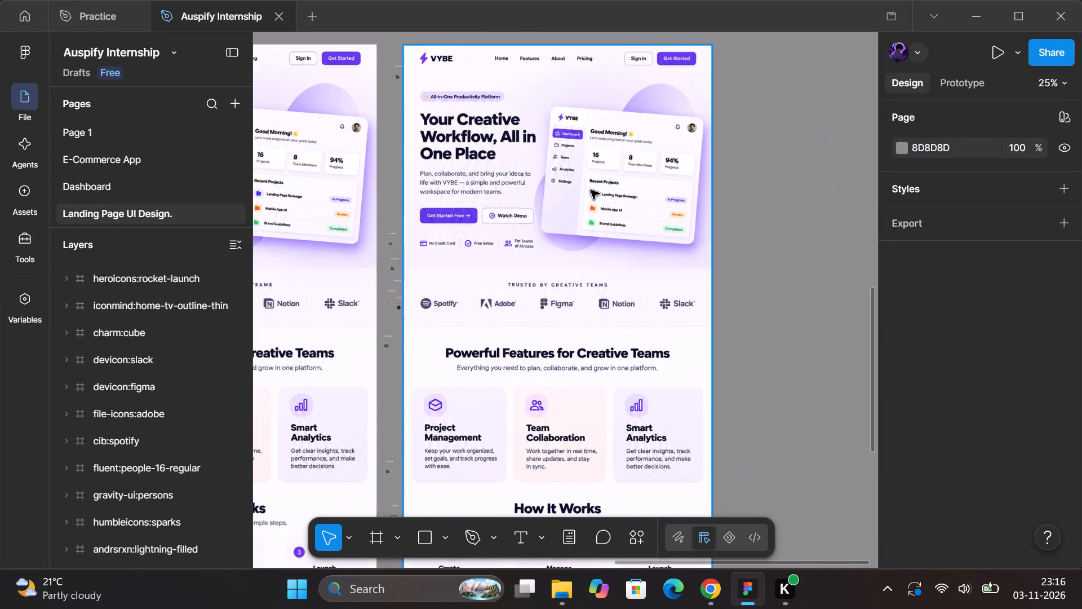
pyautogui.scroll(1, 591, 190)
pyautogui.hscroll(-1, 699, 123)
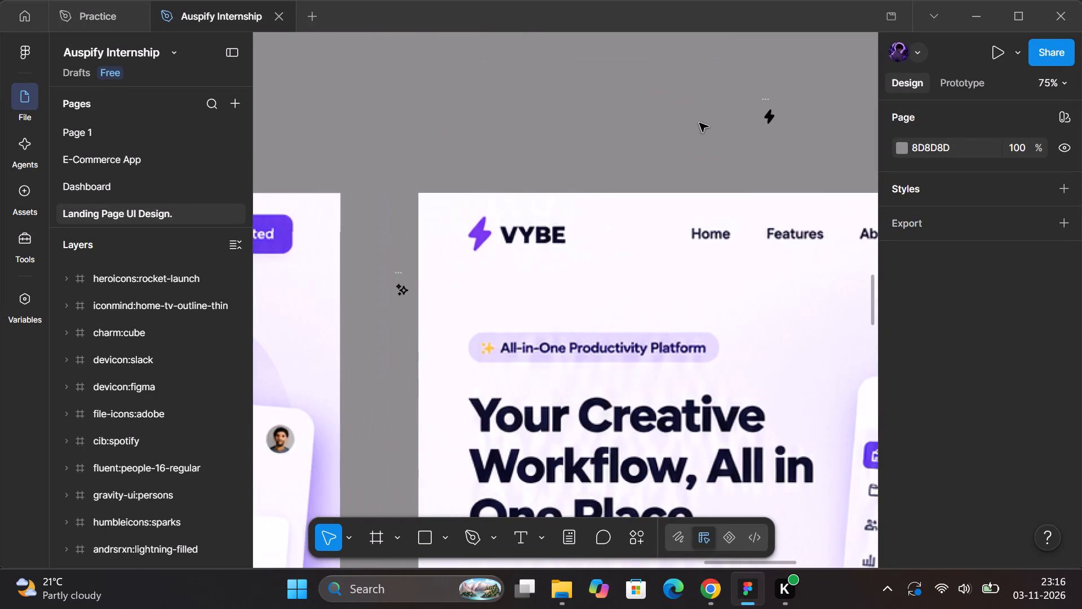
pyautogui.scroll(-2, 699, 123)
pyautogui.hscroll(-1, 699, 123)
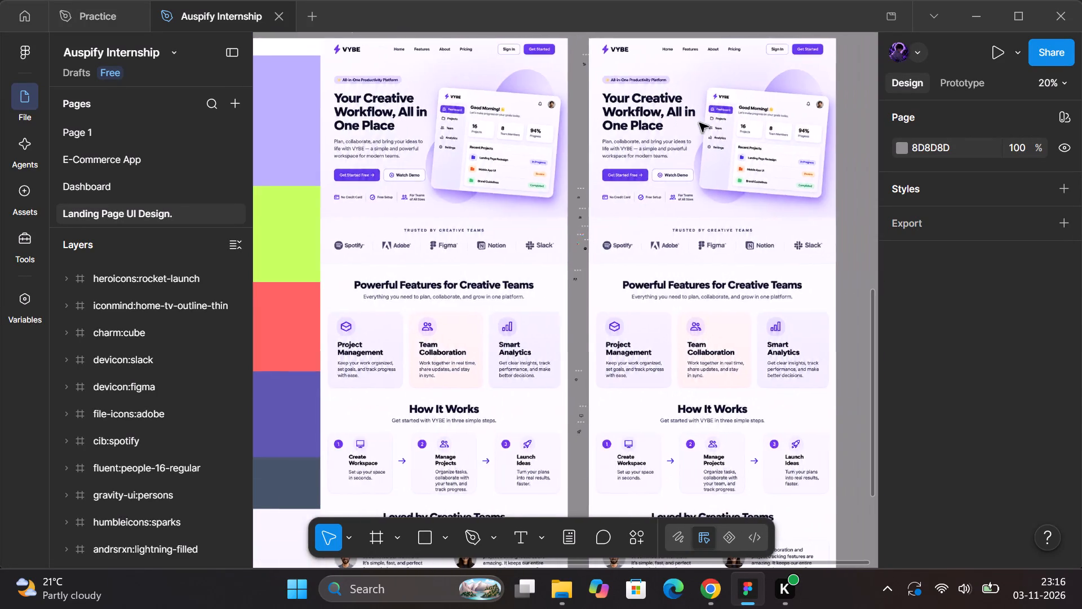
pyautogui.scroll(3, 699, 123)
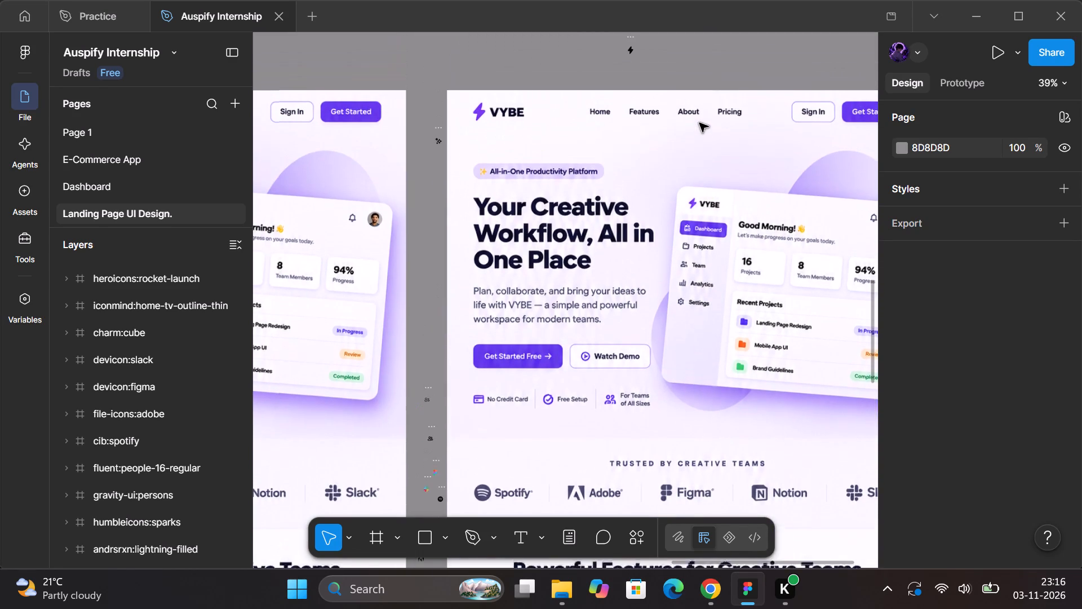
pyautogui.scroll(1, 699, 123)
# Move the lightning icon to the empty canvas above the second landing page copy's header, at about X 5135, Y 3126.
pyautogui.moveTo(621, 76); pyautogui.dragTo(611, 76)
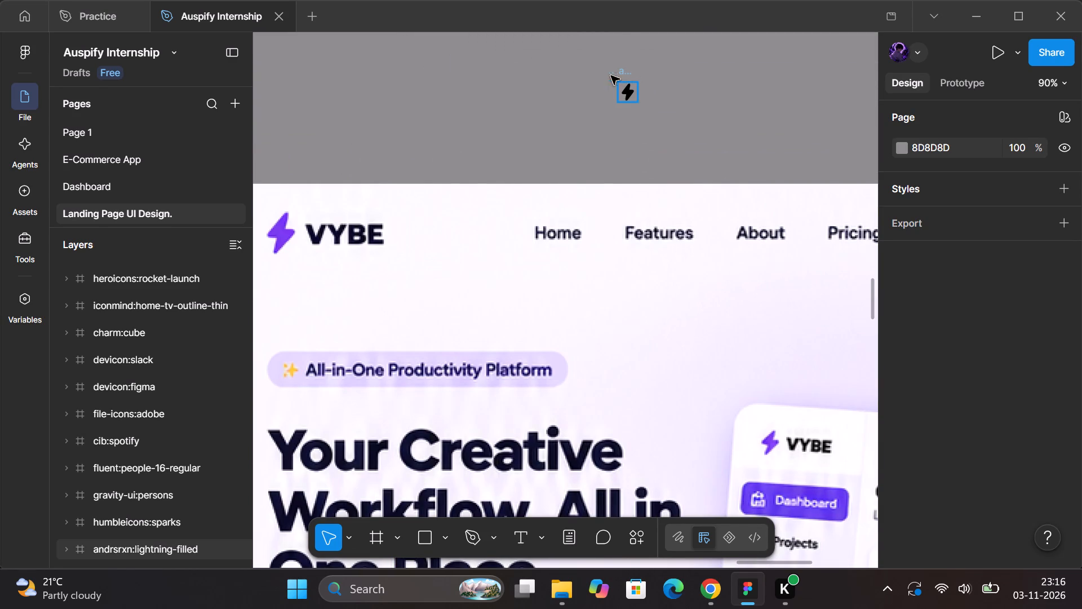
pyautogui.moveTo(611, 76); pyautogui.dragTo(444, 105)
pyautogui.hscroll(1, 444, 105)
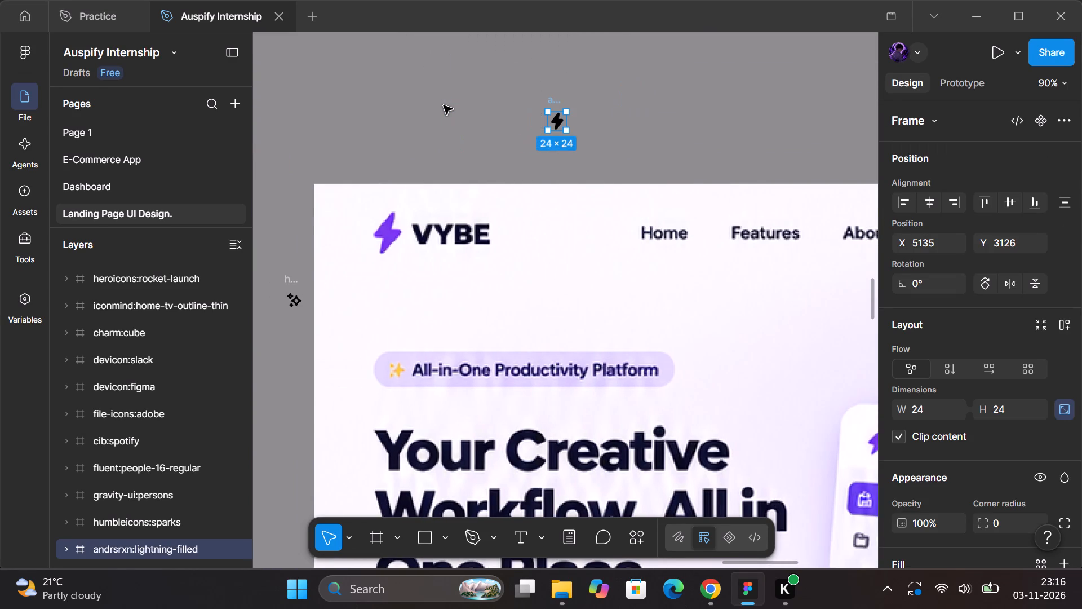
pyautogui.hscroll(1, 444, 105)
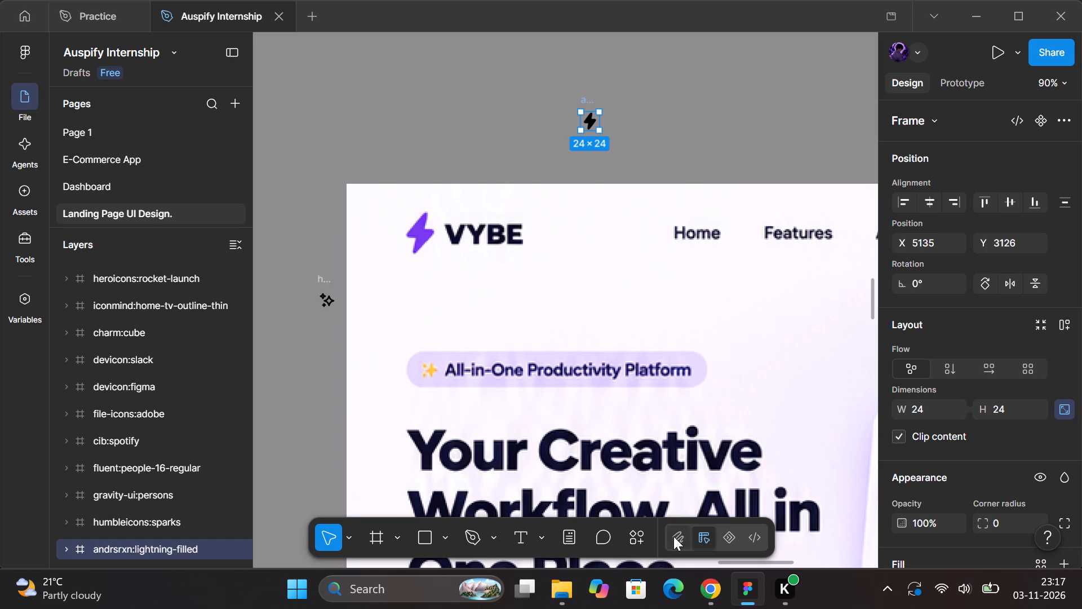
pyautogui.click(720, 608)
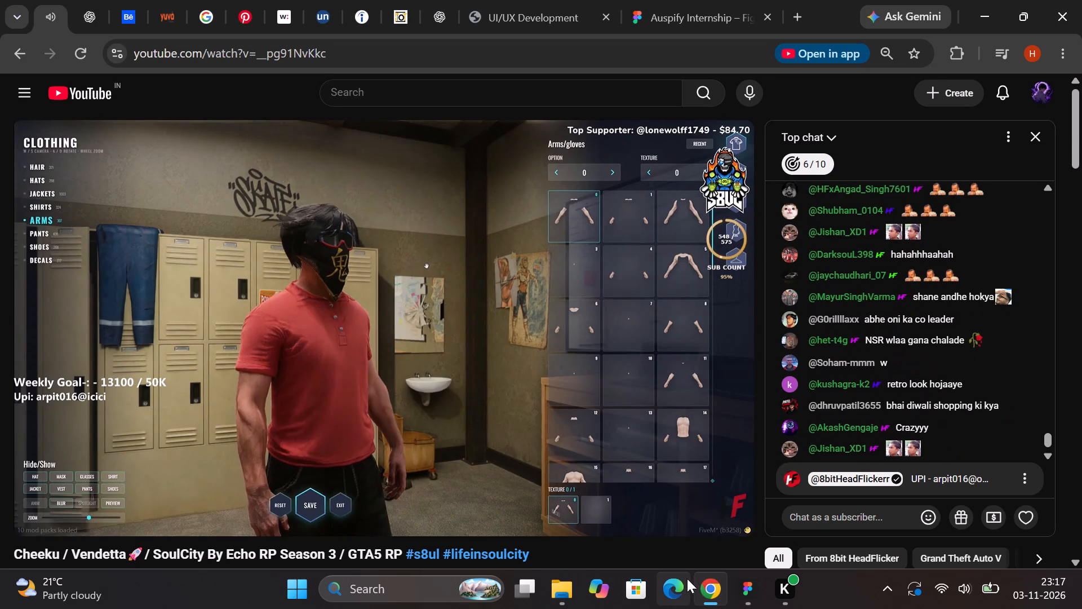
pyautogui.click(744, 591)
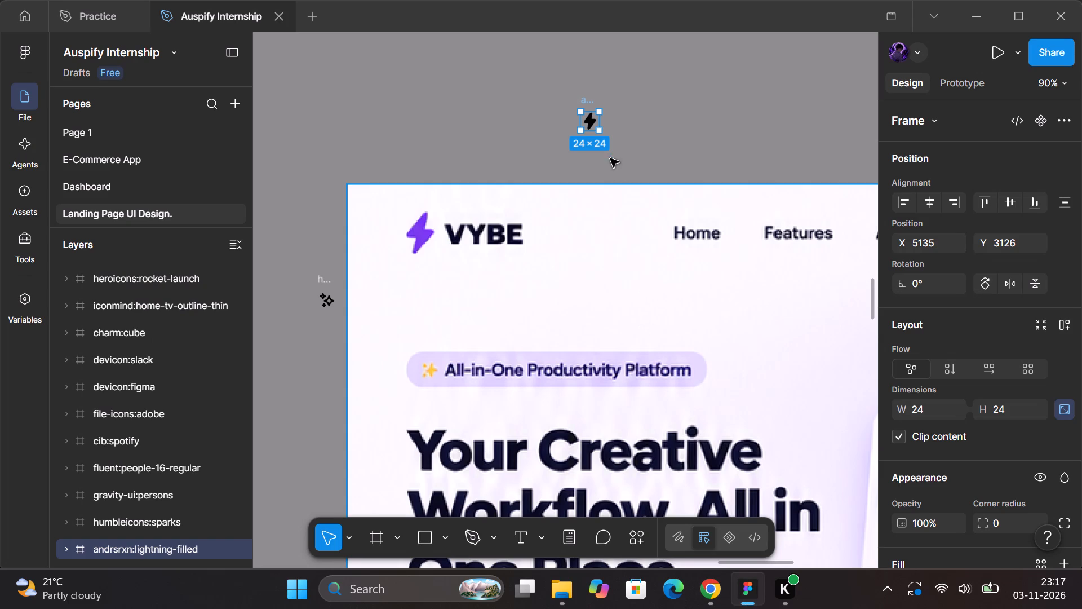
# Set the lightning icon's outline vector stroke to purple 7A3BEE, sampled from the VYBE logo bolt in the mockup.
pyautogui.keyDown('ctrl'); pyautogui.click(591, 121); pyautogui.keyUp('ctrl')
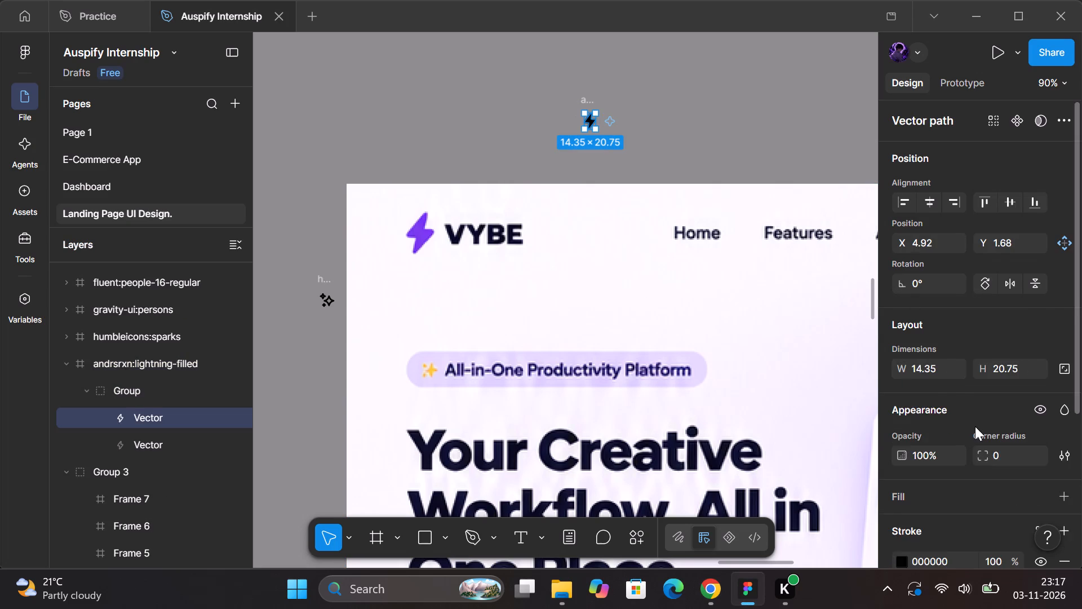
pyautogui.scroll(-3, 975, 426)
pyautogui.click(951, 355)
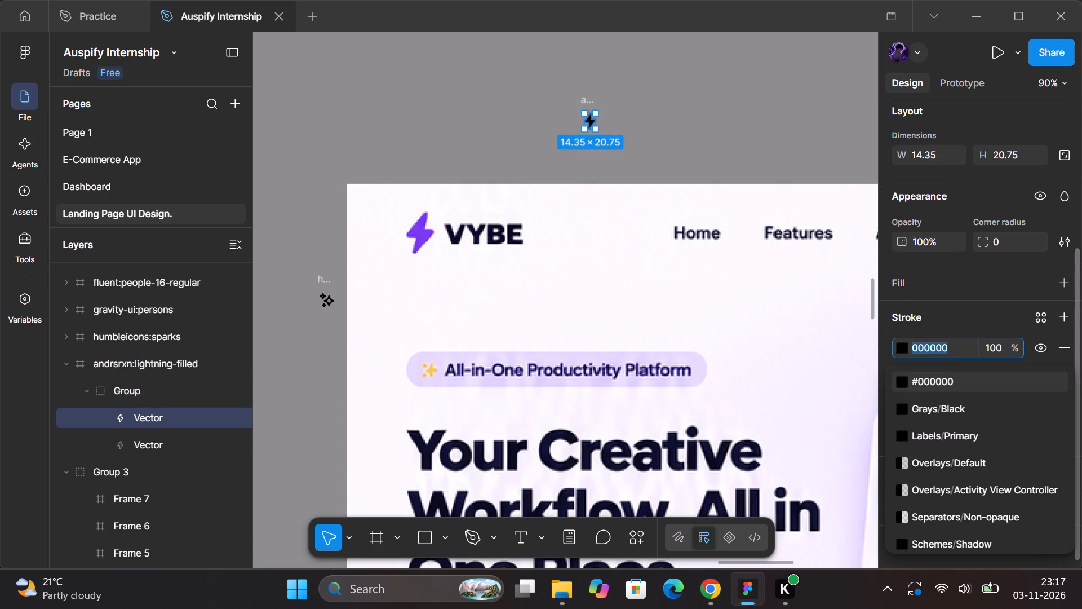
pyautogui.hotkey('ctrl', 'c')
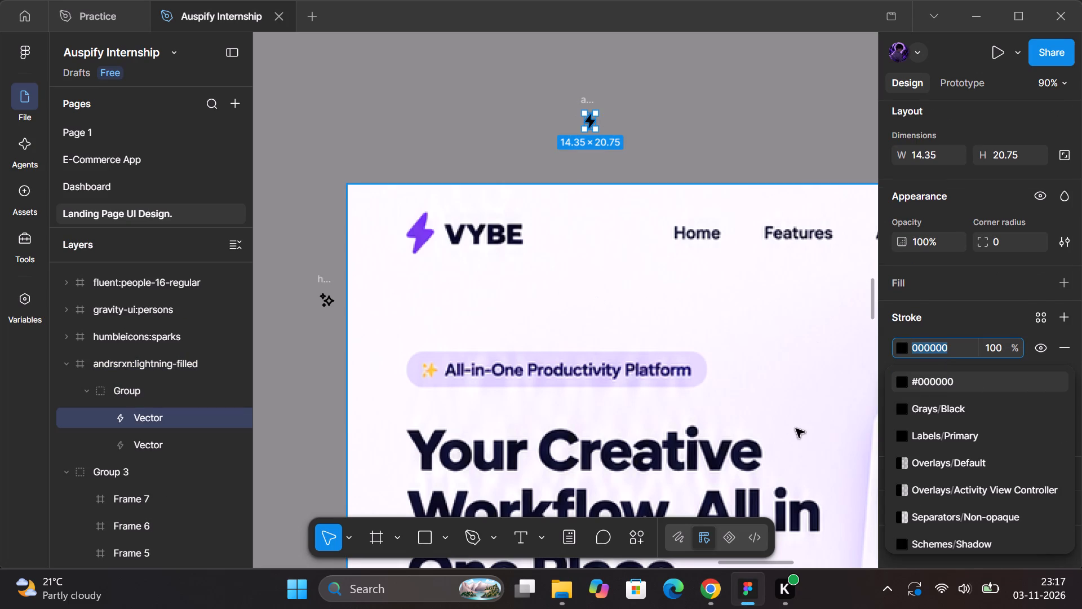
pyautogui.click(902, 351)
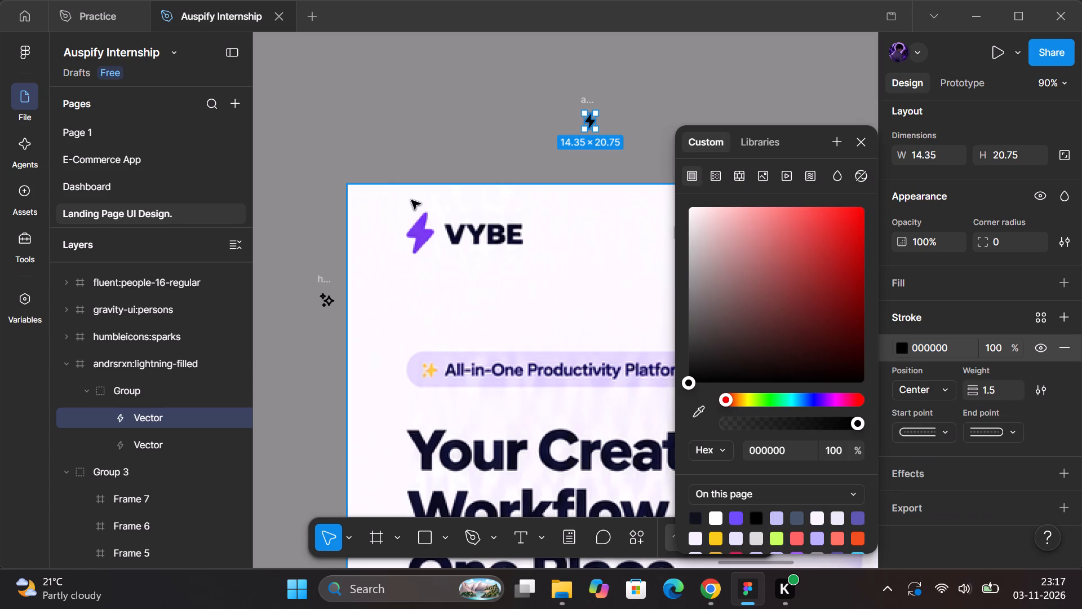
pyautogui.click(699, 407)
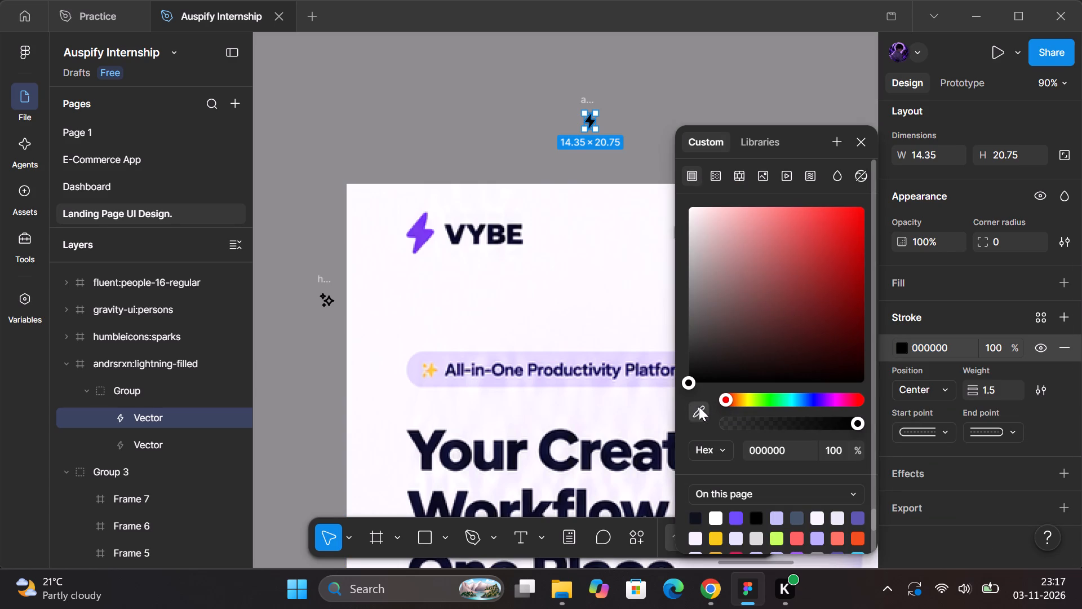
pyautogui.click(421, 237)
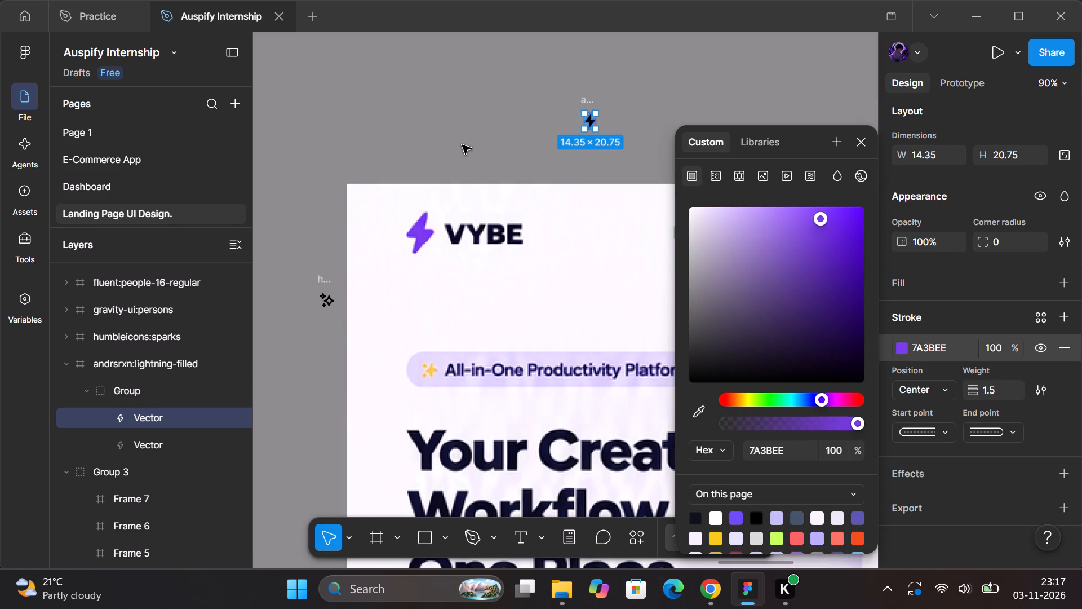
pyautogui.click(463, 145)
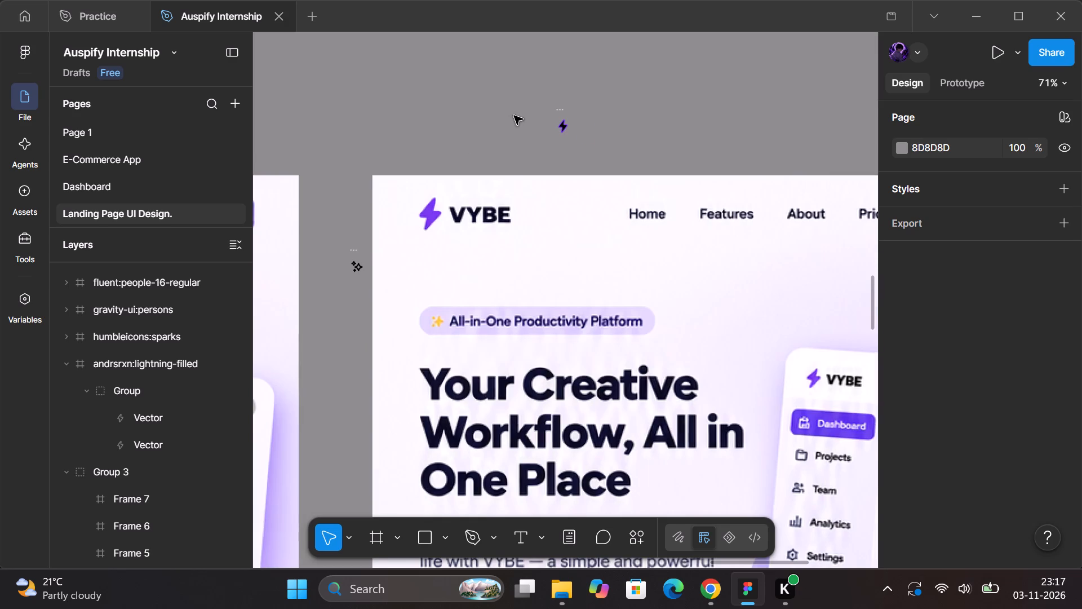
# Copy the outline vector's stroke colour and apply 7A3BEE as the fill of the lightning icon's other vector.
pyautogui.scroll(-1, 514, 116)
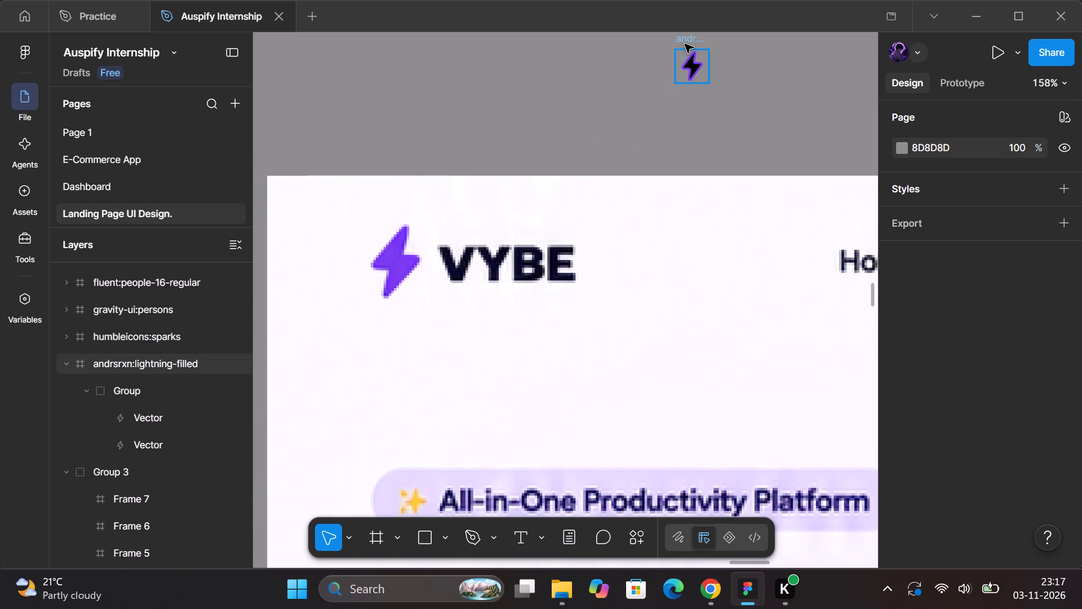
pyautogui.click(138, 412)
pyautogui.click(140, 438)
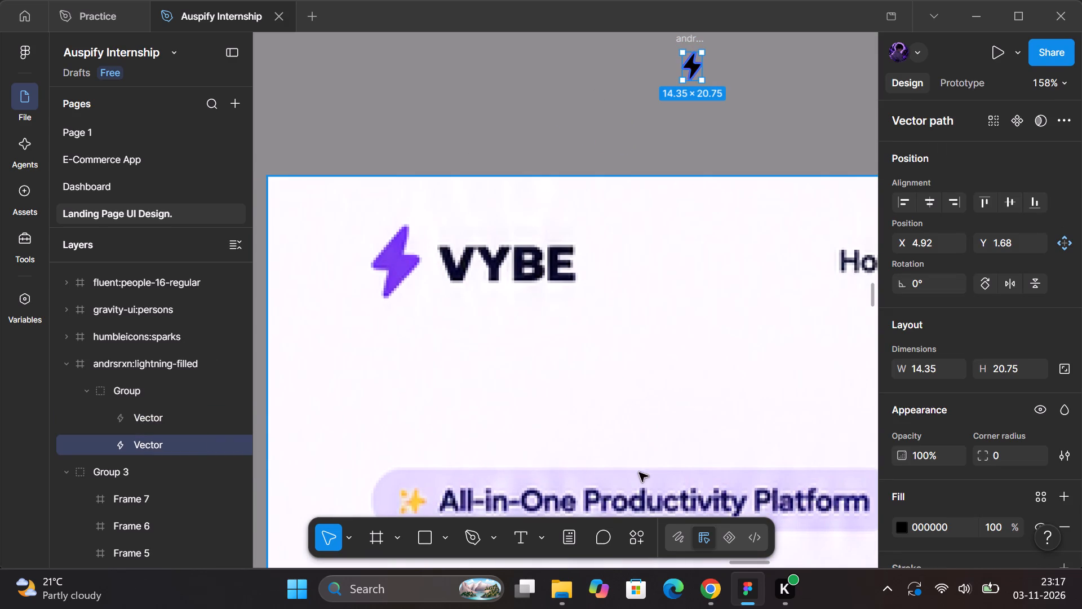
pyautogui.click(174, 416)
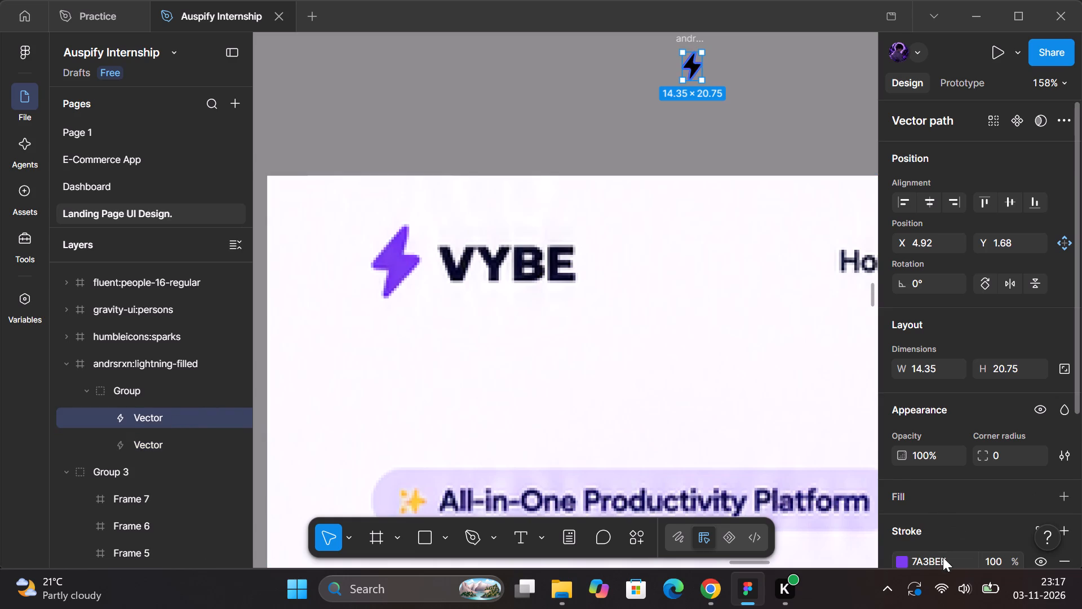
pyautogui.click(940, 557)
pyautogui.hotkey('ctrl', 'c')
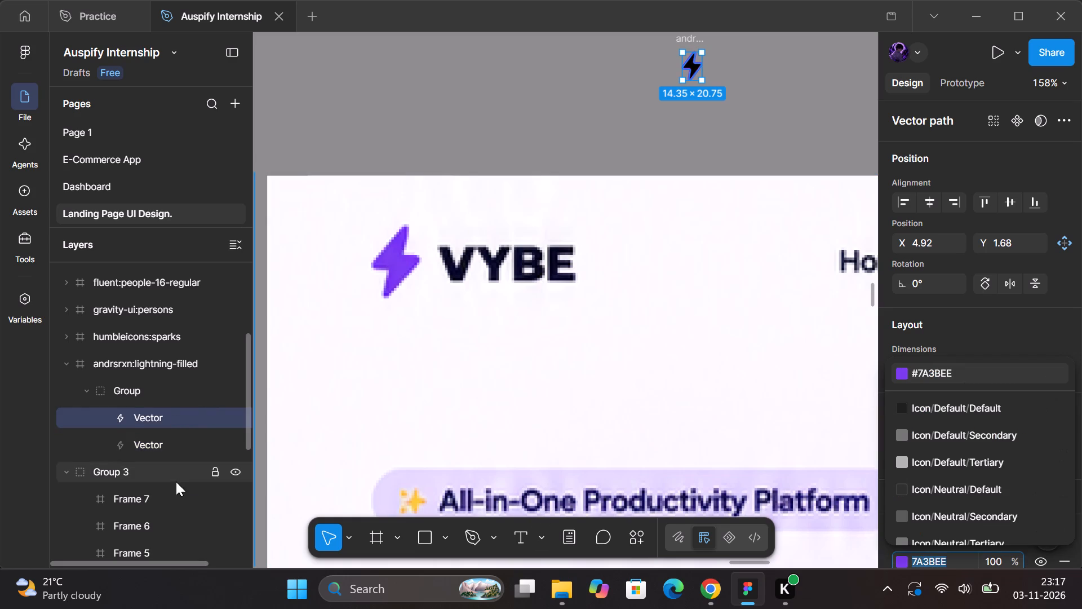
pyautogui.click(158, 443)
pyautogui.click(936, 517)
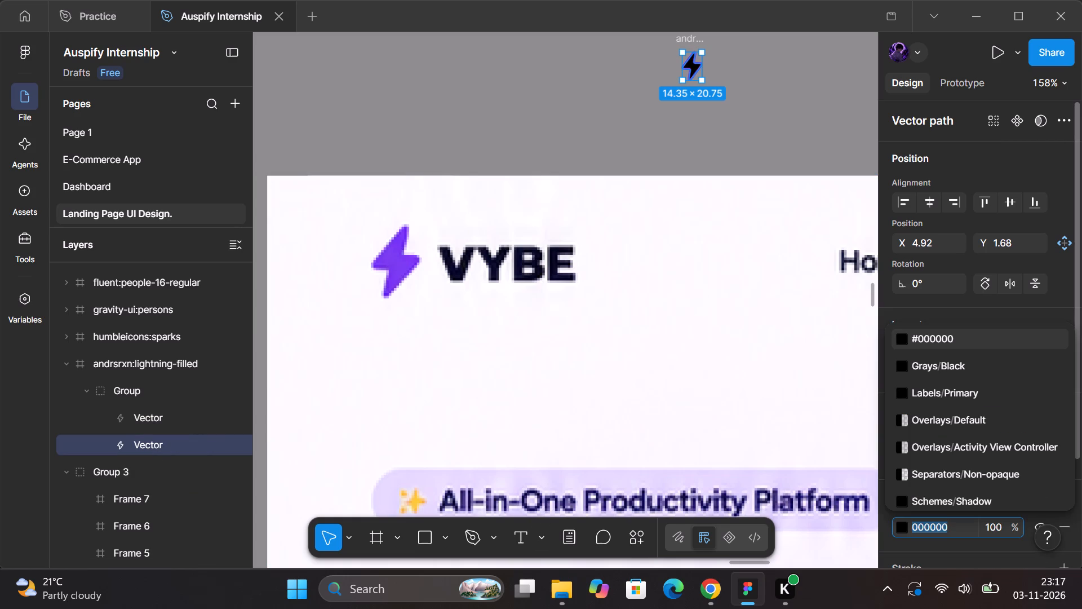
pyautogui.hotkey('ctrl', 'v')
pyautogui.press('Return')
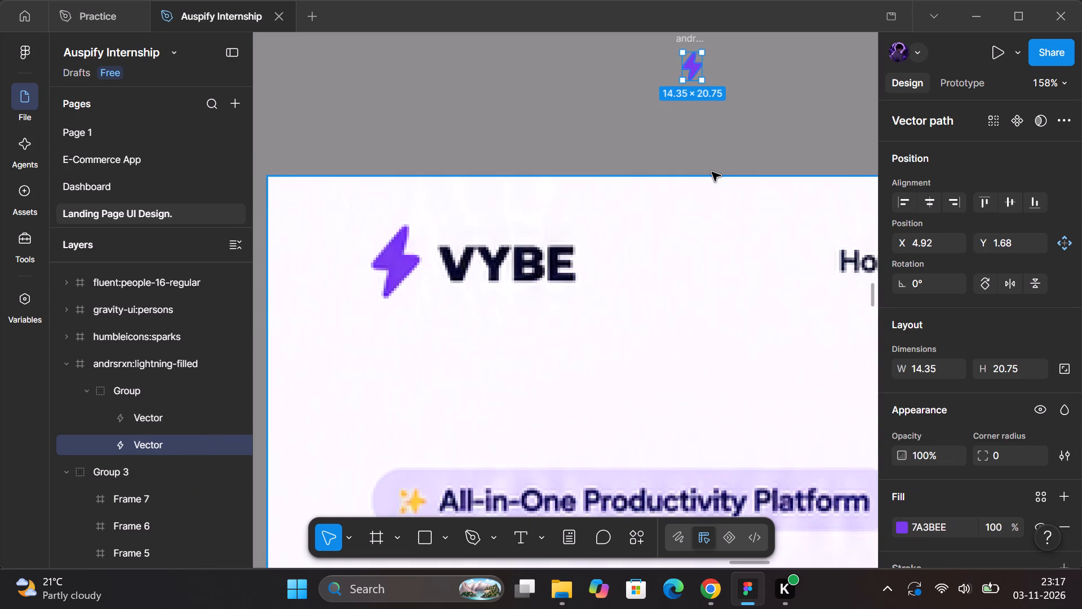
pyautogui.click(592, 133)
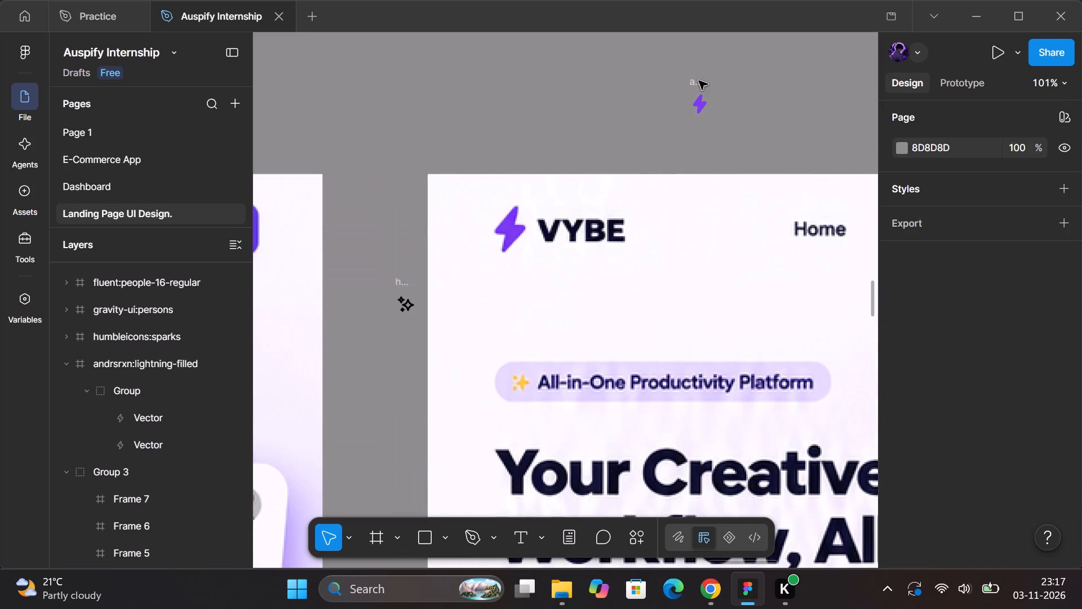
# Move the lightning icon frame onto the bolt of the mockup's header logo, at about X 4922, Y 3285.
pyautogui.click(696, 81)
pyautogui.moveTo(696, 81); pyautogui.dragTo(618, 99)
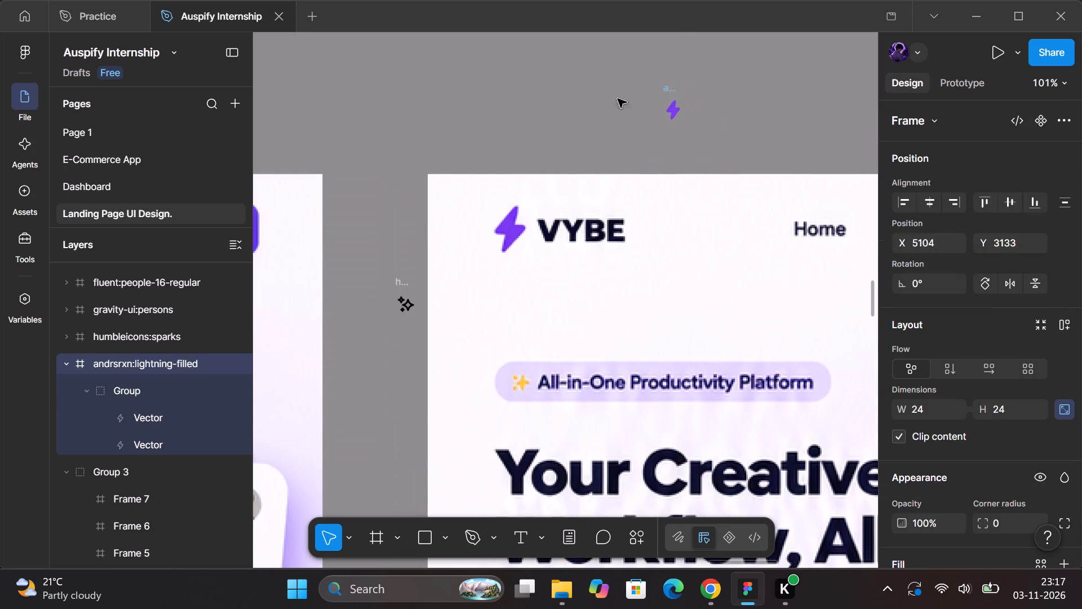
pyautogui.moveTo(618, 99); pyautogui.dragTo(513, 217)
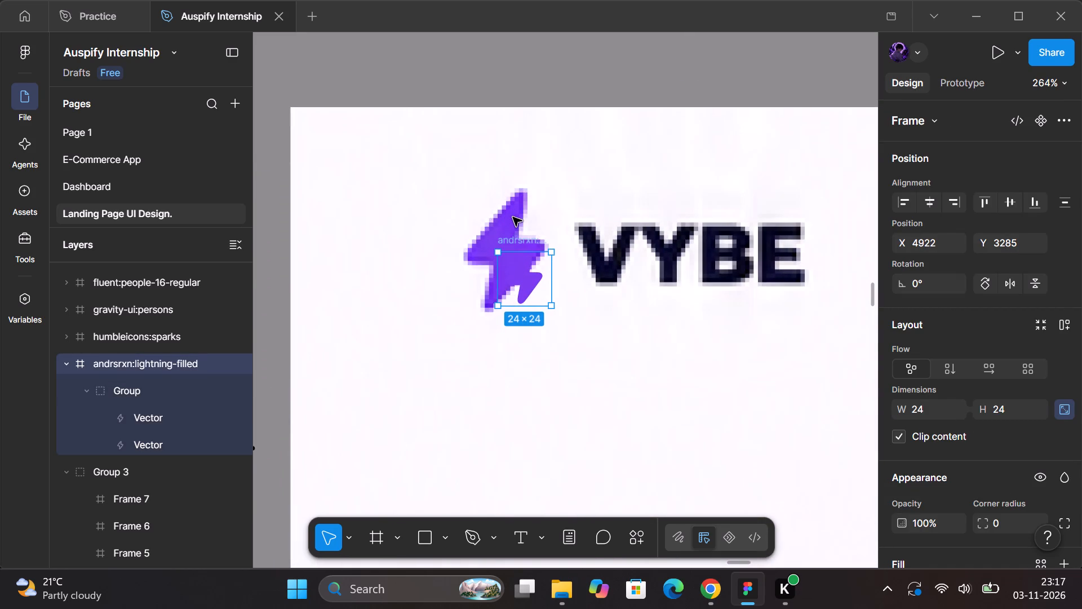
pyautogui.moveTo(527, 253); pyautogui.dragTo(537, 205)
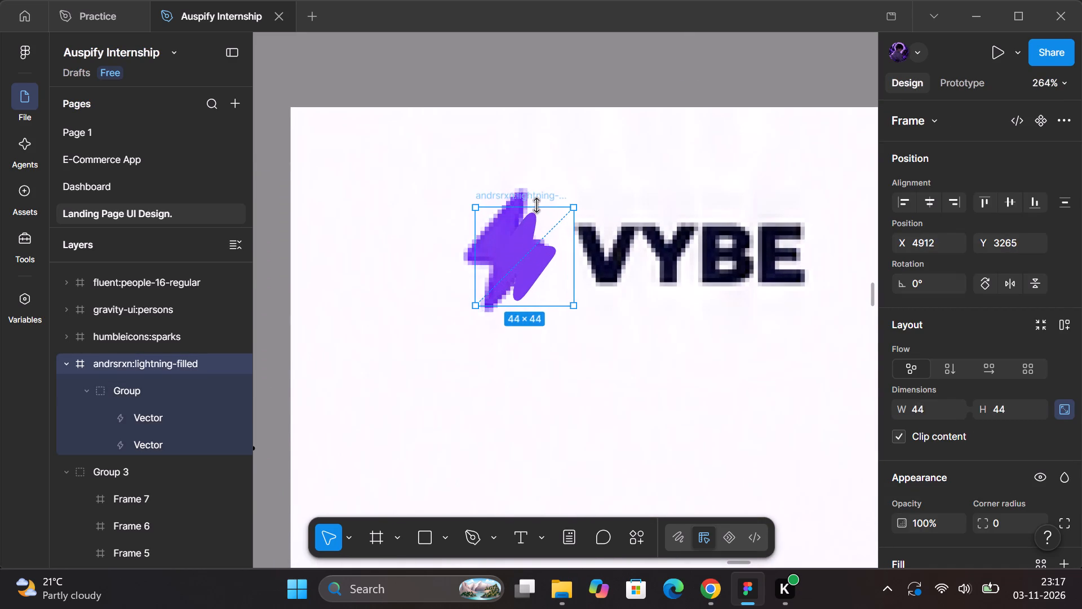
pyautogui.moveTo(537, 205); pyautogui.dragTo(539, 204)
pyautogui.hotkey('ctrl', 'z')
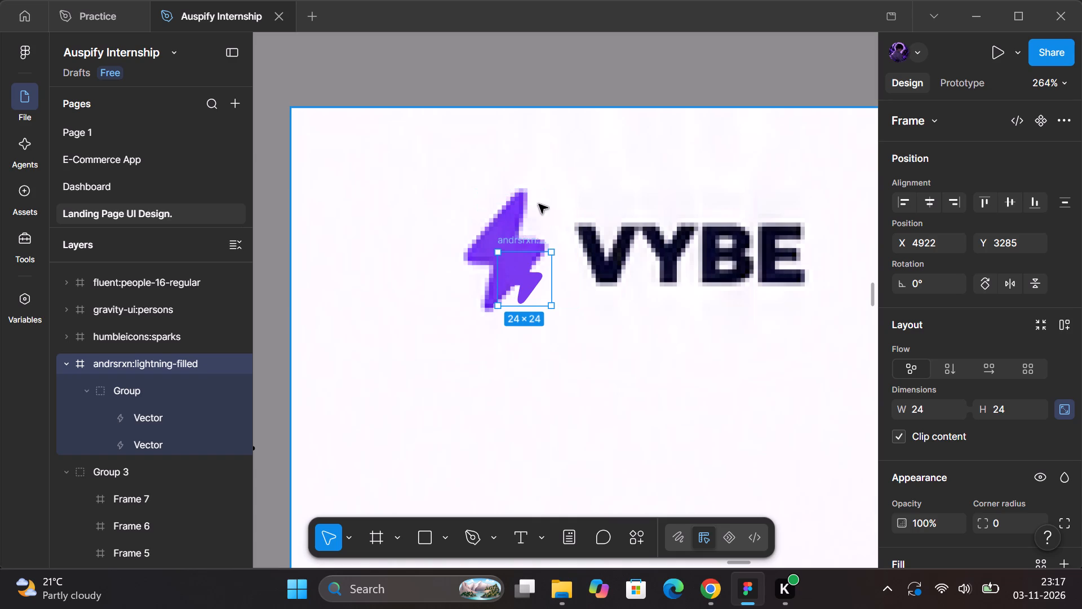
# Scale the lightning icon frame proportionally to 60 × 60 so it matches the height of the logo bolt beneath it.
pyautogui.moveTo(526, 249); pyautogui.dragTo(538, 187)
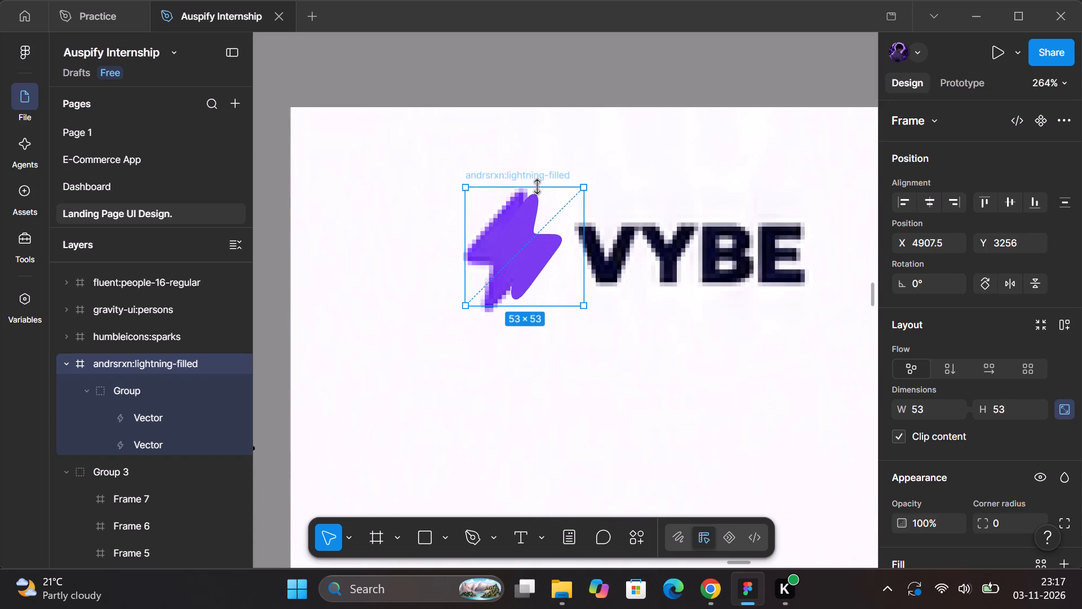
pyautogui.moveTo(538, 187); pyautogui.dragTo(539, 183)
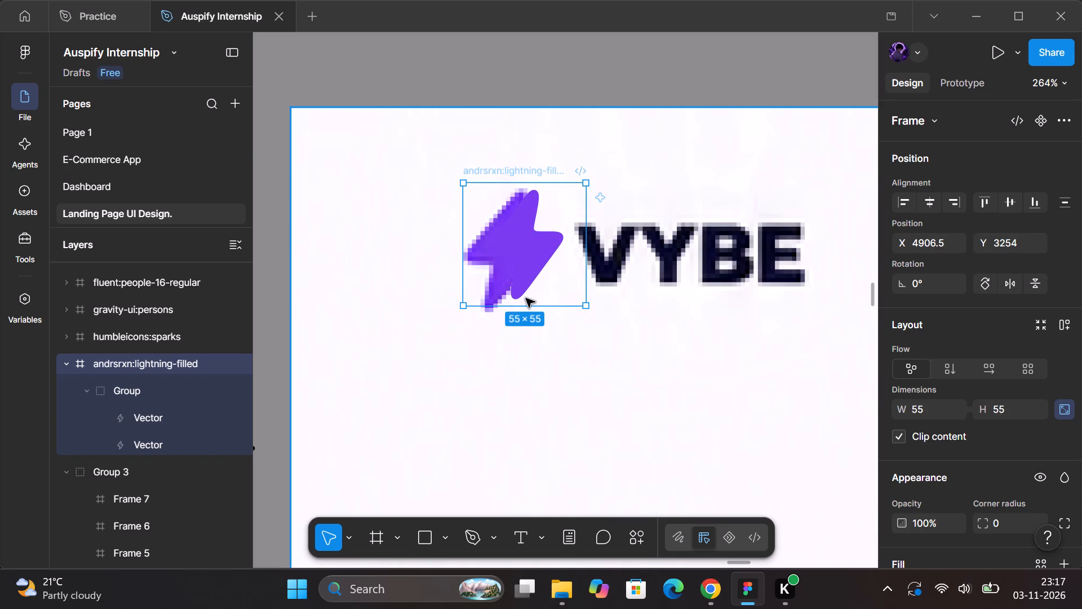
pyautogui.moveTo(530, 304); pyautogui.dragTo(530, 310)
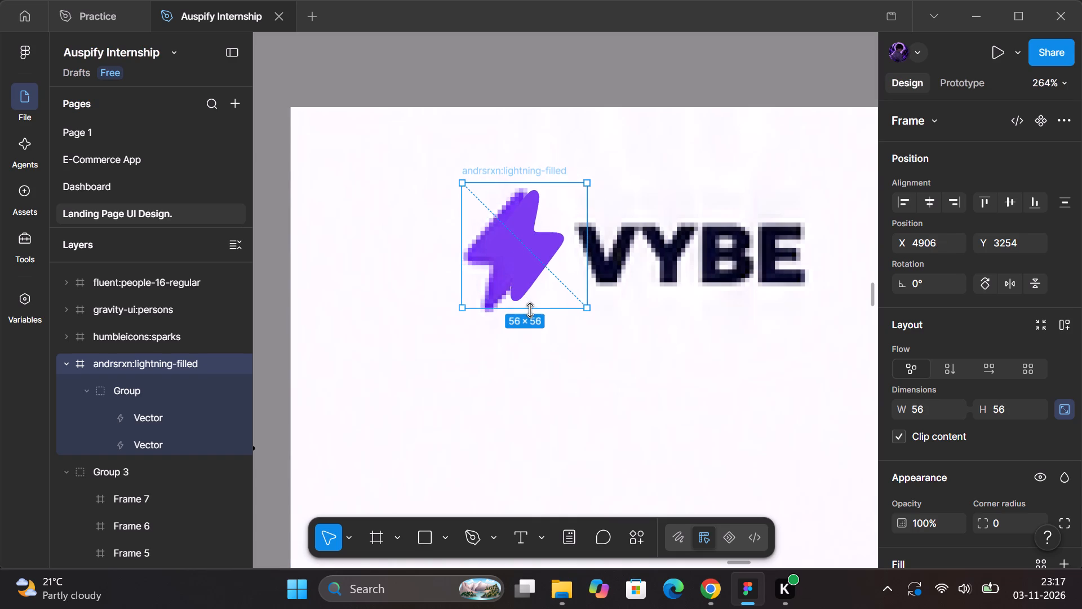
pyautogui.moveTo(530, 310); pyautogui.dragTo(529, 316)
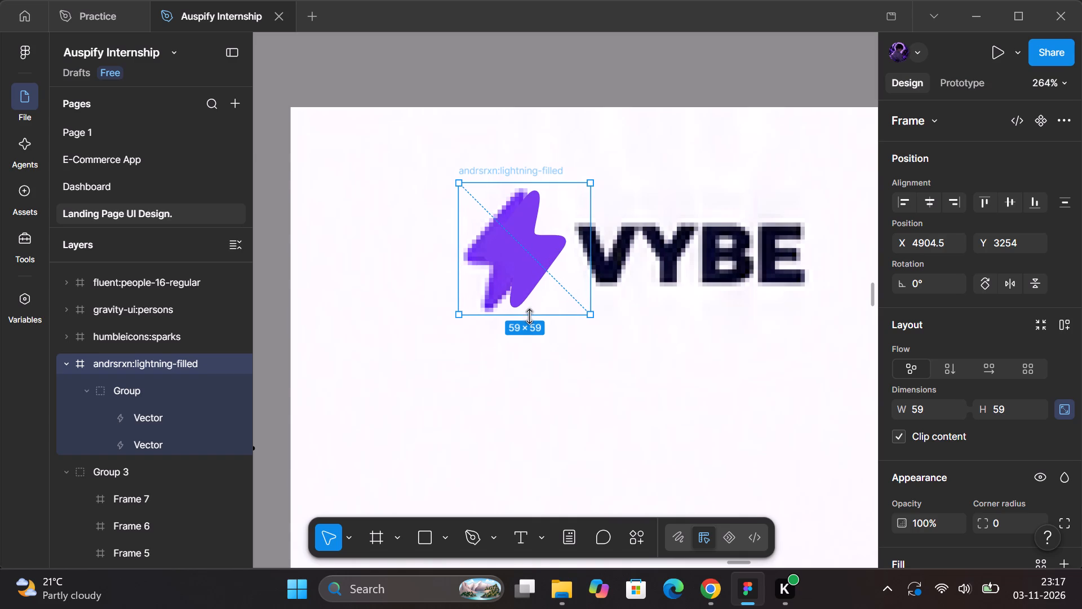
pyautogui.moveTo(529, 316); pyautogui.dragTo(529, 317)
# Nudge the lightning icon sideways to X 4900 so it covers the mockup's logo bolt, and deselect it.
pyautogui.press('Left')
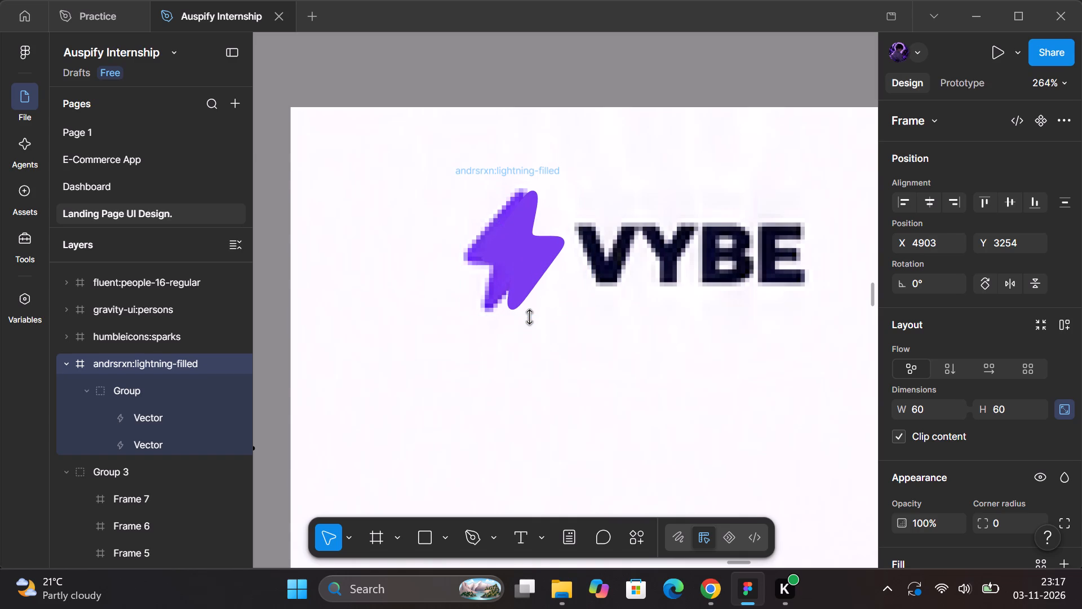
pyautogui.press('Left')
pyautogui.press('Left')
pyautogui.press('Left')
pyautogui.click(631, 126)
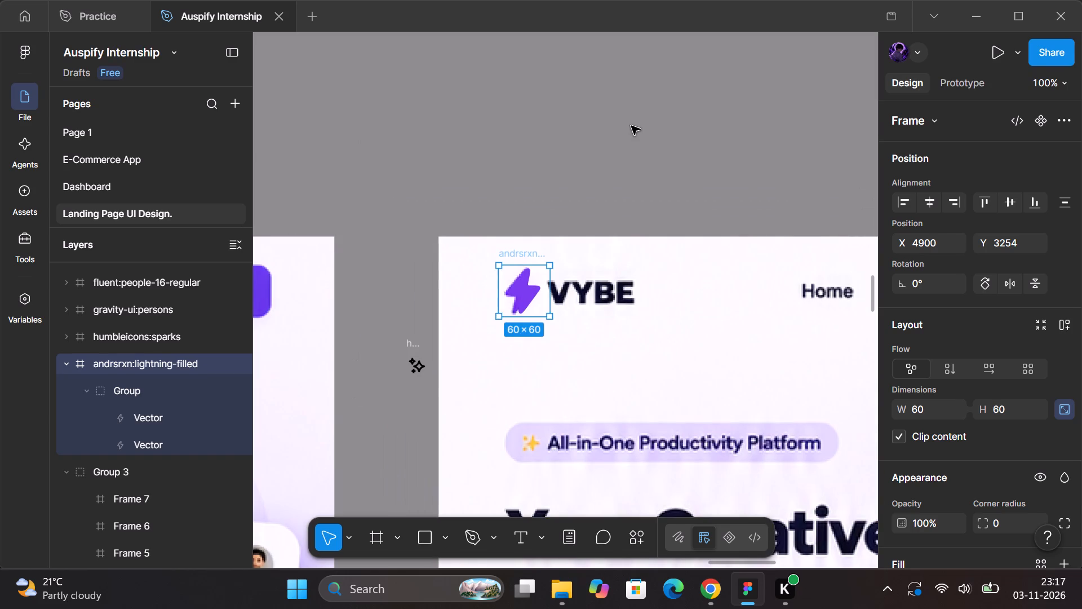
pyautogui.hscroll(1, 632, 126)
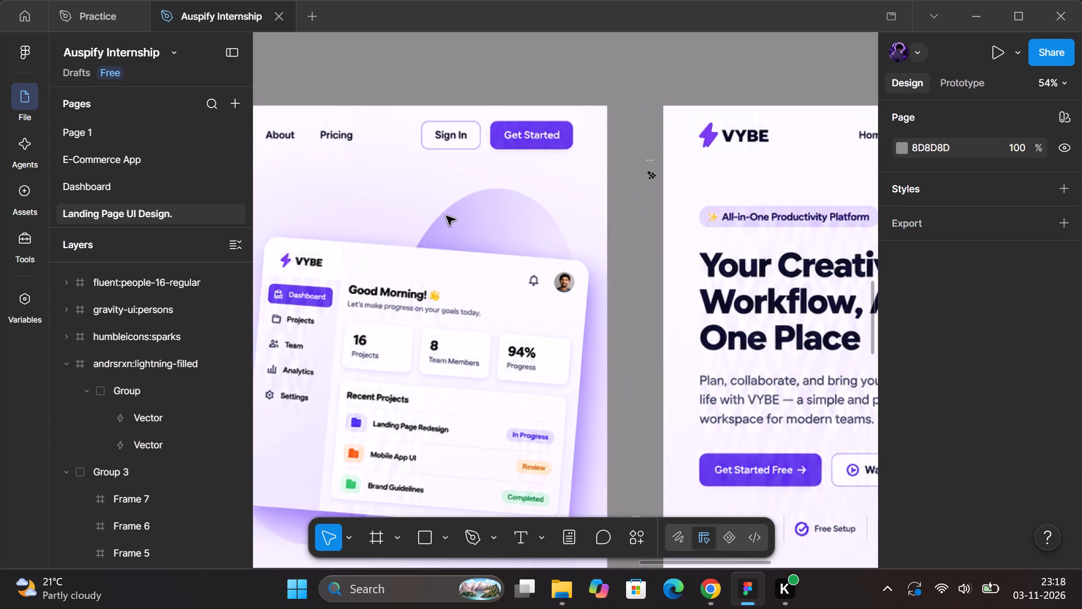
# Select the whole lightning icon frame and move it off the mockup into the Desktop - 2 frame, at about X 1251, Y 164.
pyautogui.click(712, 123)
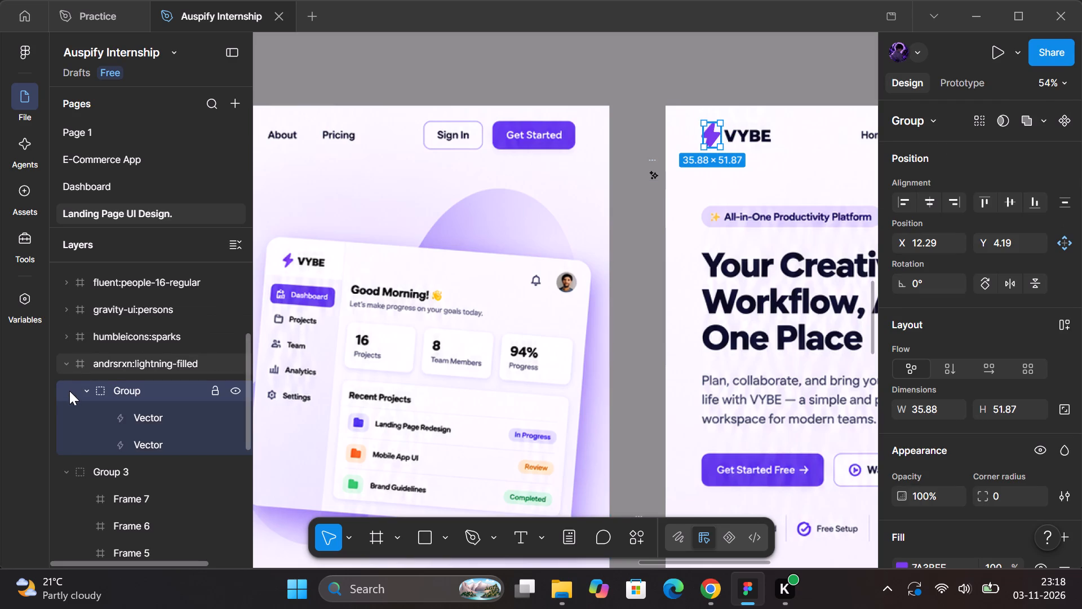
pyautogui.click(83, 392)
pyautogui.click(116, 392)
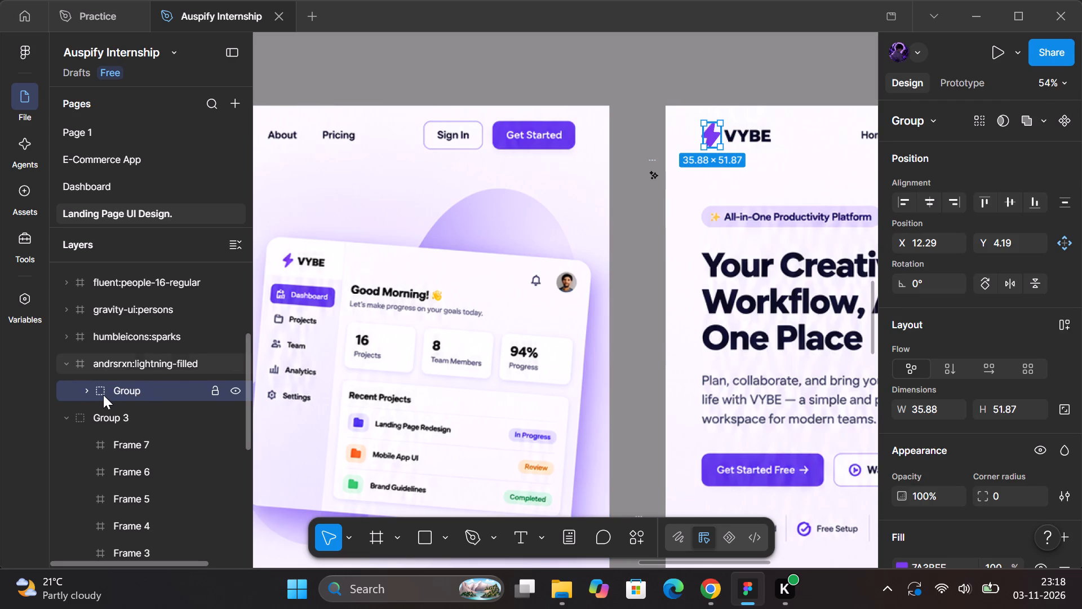
pyautogui.click(88, 395)
pyautogui.click(122, 368)
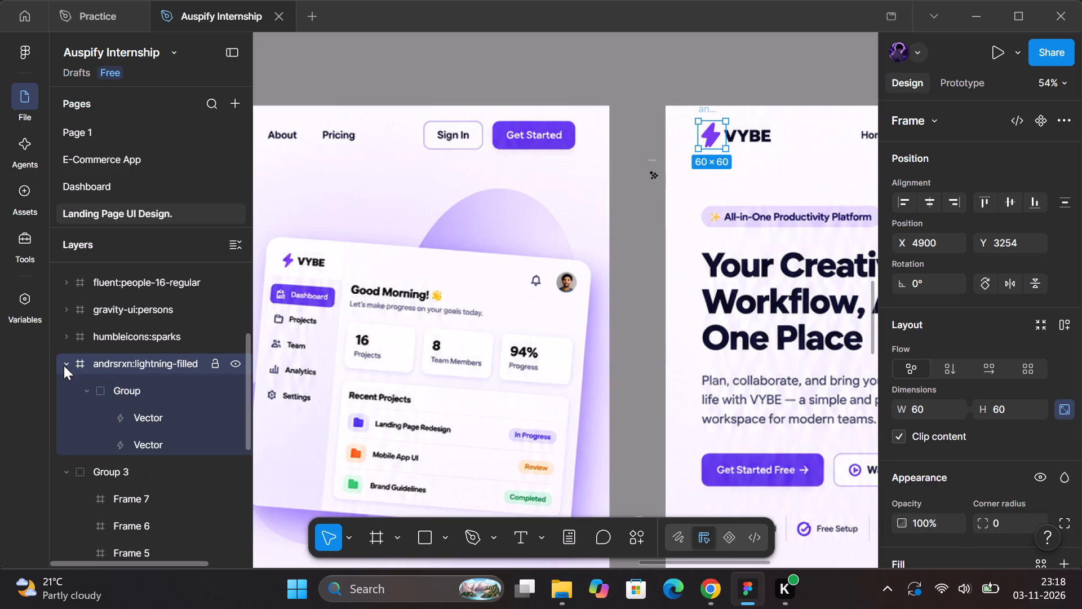
pyautogui.click(63, 365)
pyautogui.click(154, 362)
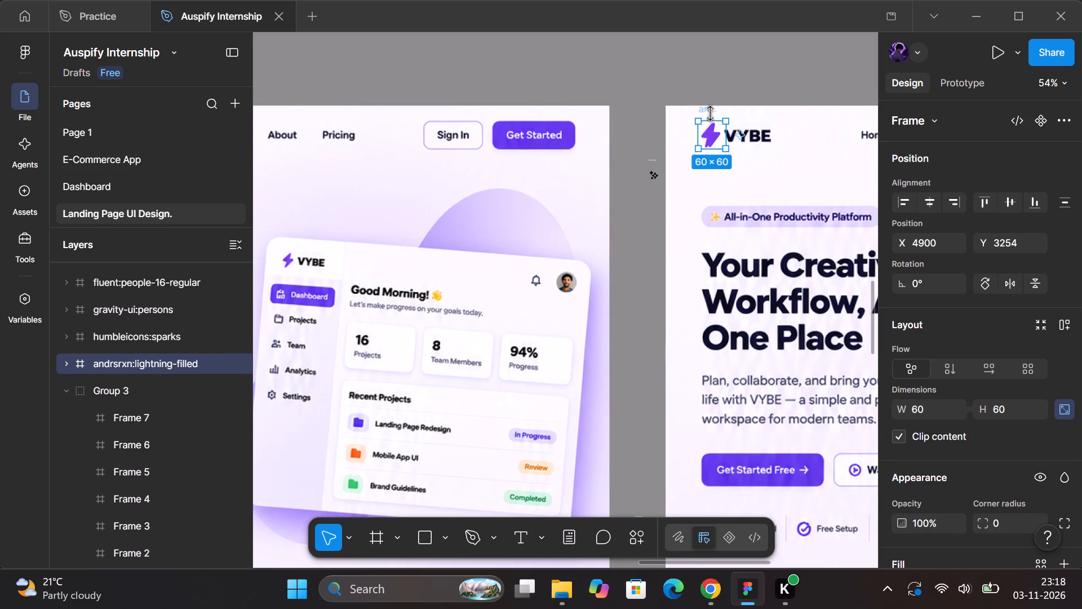
pyautogui.moveTo(709, 112); pyautogui.dragTo(534, 171)
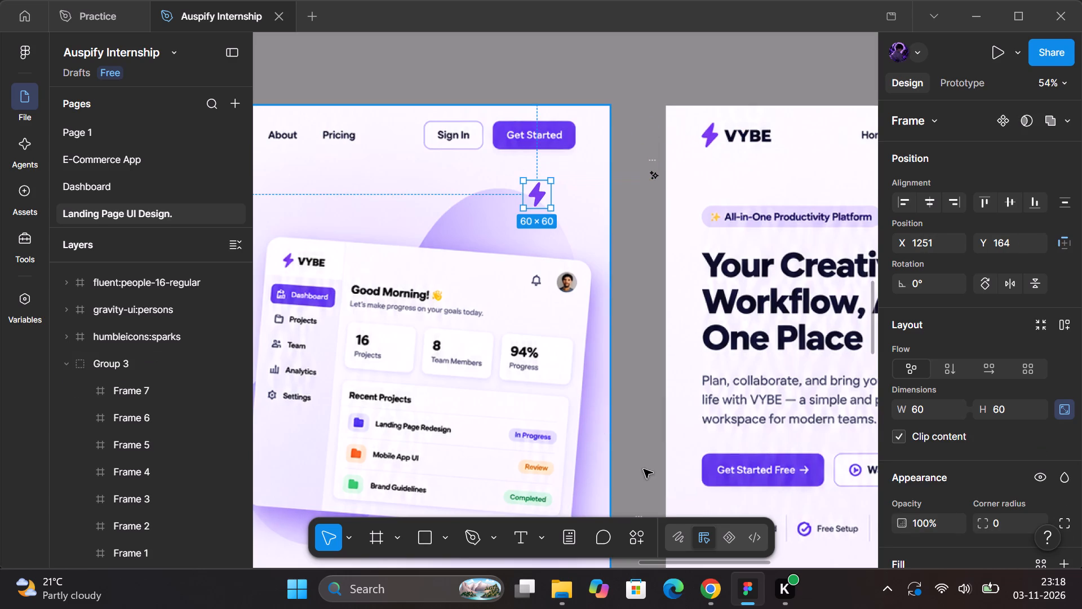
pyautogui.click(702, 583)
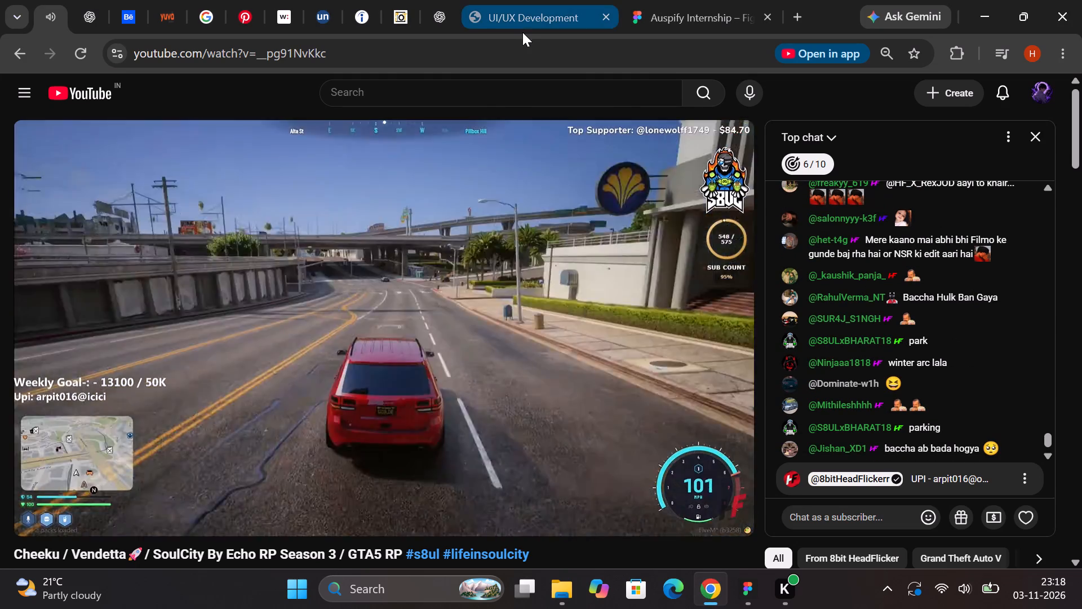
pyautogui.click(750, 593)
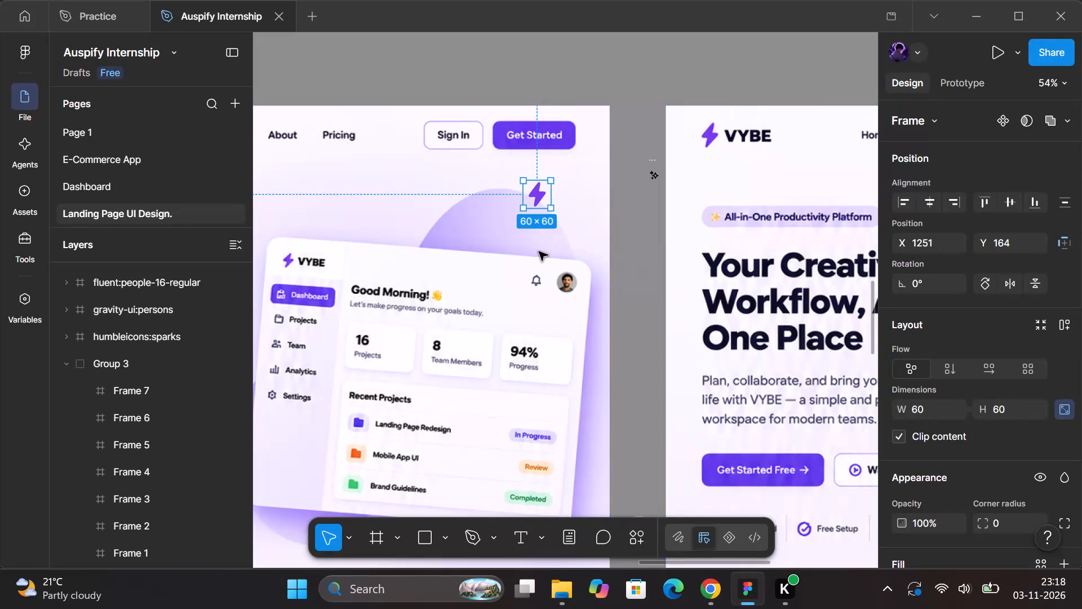
# Set the lightning icon frame's X position to 80 within Desktop - 2.
pyautogui.hscroll(1, 539, 251)
pyautogui.click(926, 244)
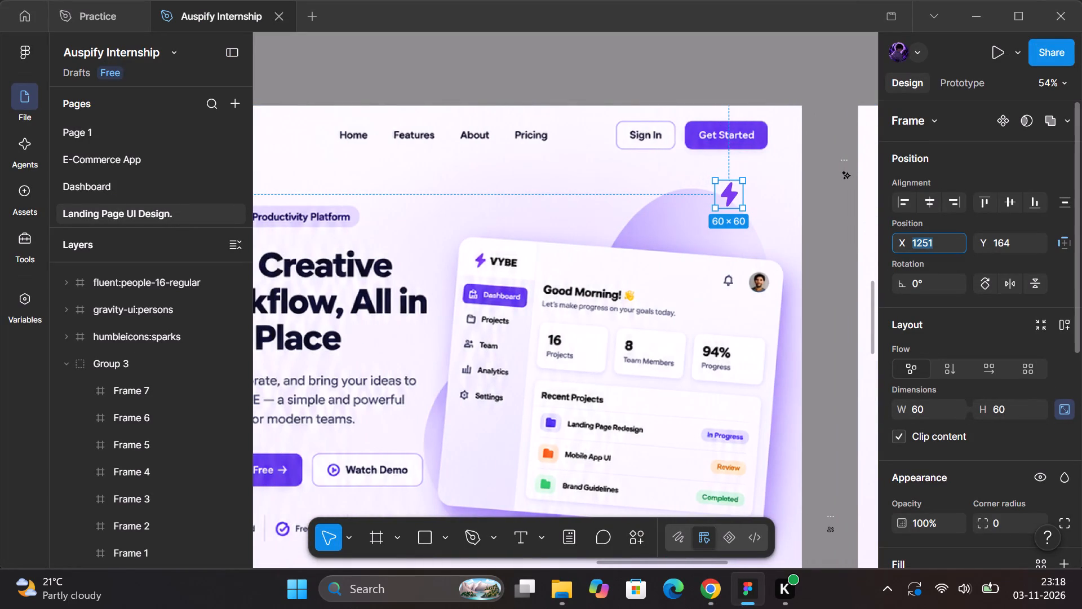
pyautogui.write('80')
pyautogui.press('Return')
# Move the lightning icon vertically to Y 30, level with the header logo bolt in Desktop - 2.
pyautogui.hscroll(3, 926, 244)
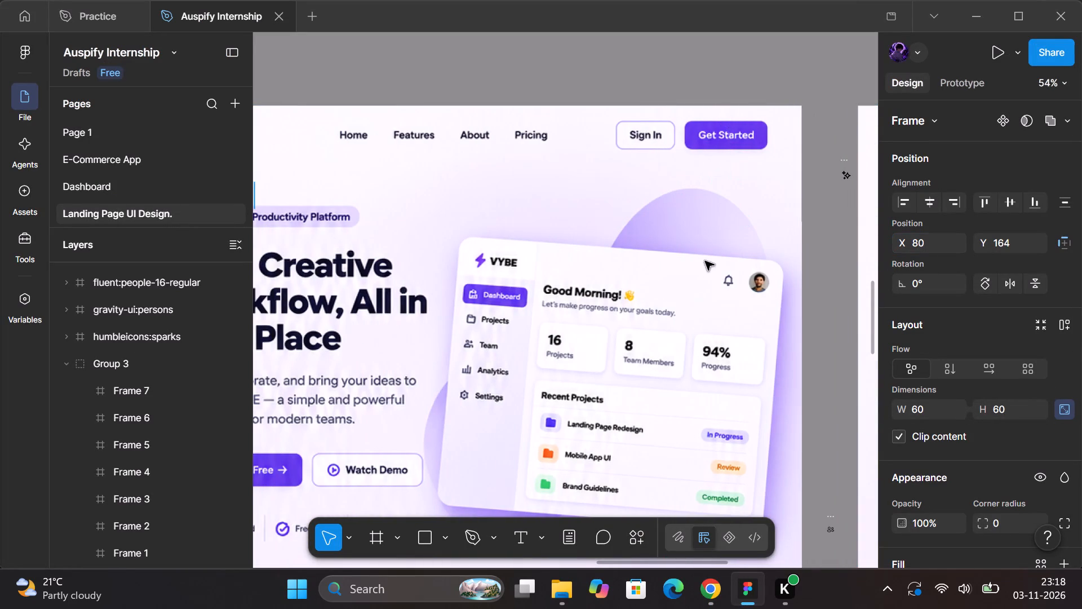
pyautogui.hscroll(3, 700, 261)
pyautogui.hscroll(-1, 700, 261)
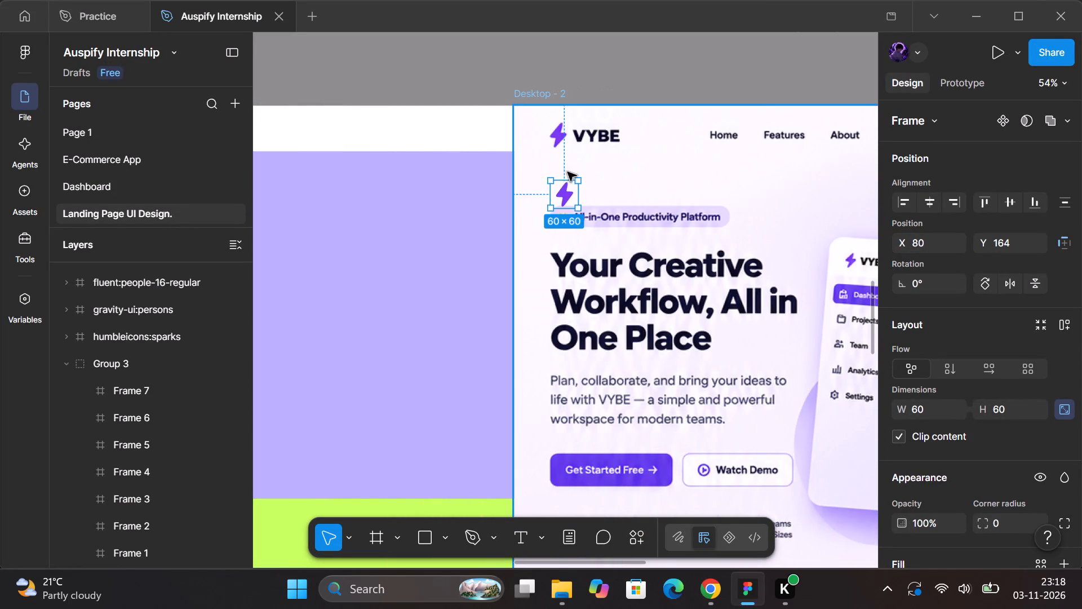
pyautogui.moveTo(563, 199); pyautogui.dragTo(563, 171)
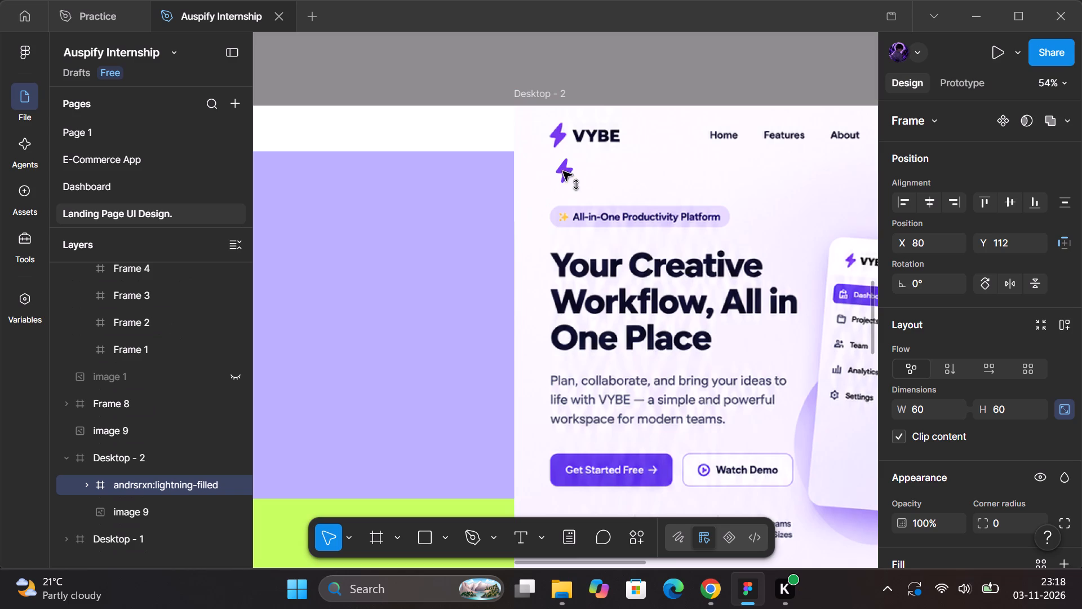
pyautogui.moveTo(563, 171); pyautogui.dragTo(563, 139)
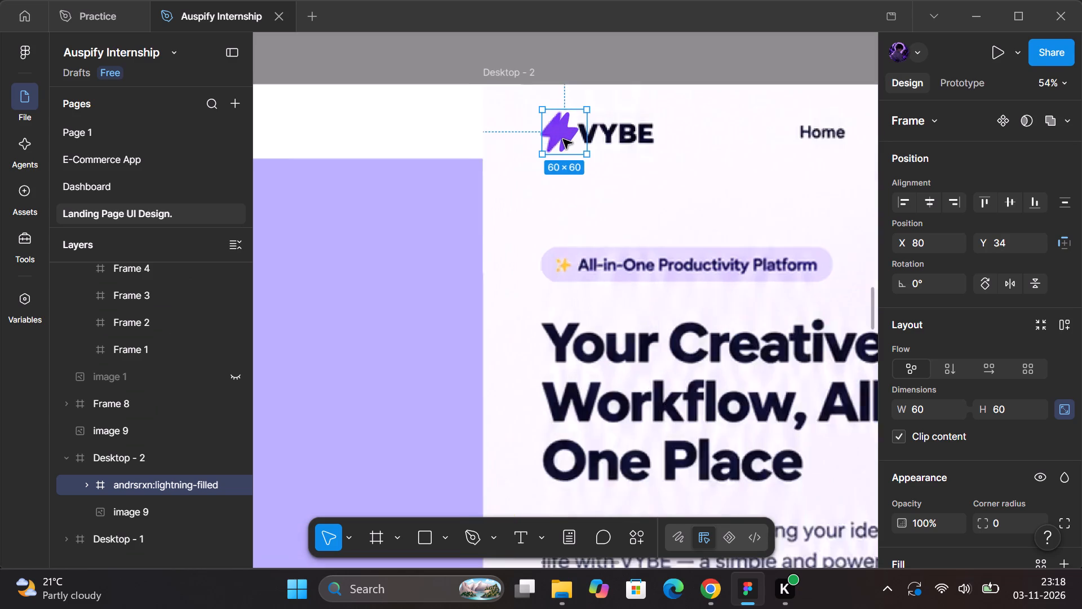
pyautogui.press('Up')
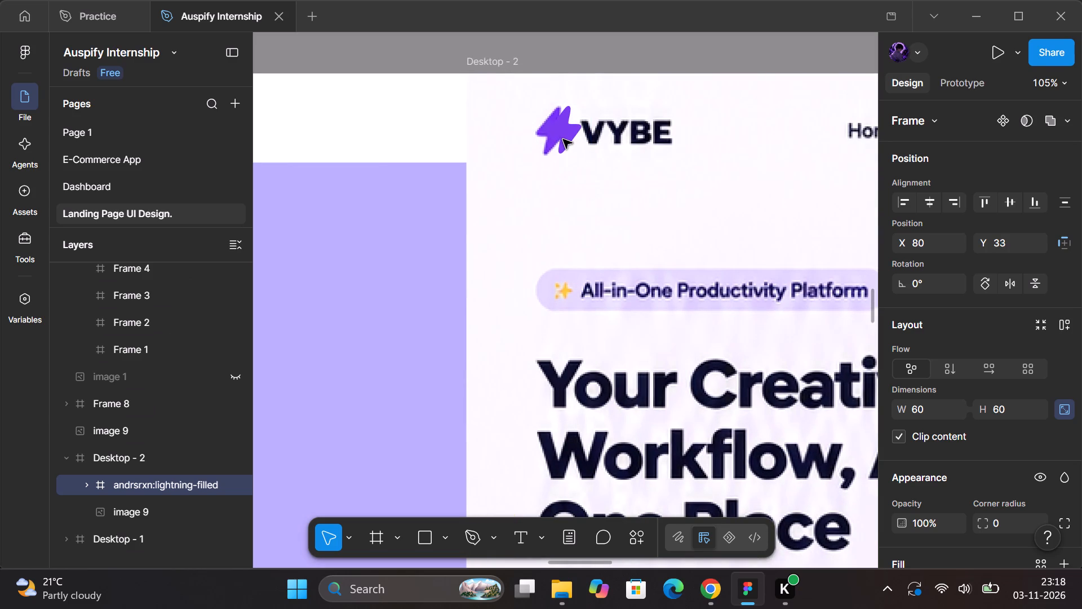
pyautogui.press('Up')
pyautogui.press('Down')
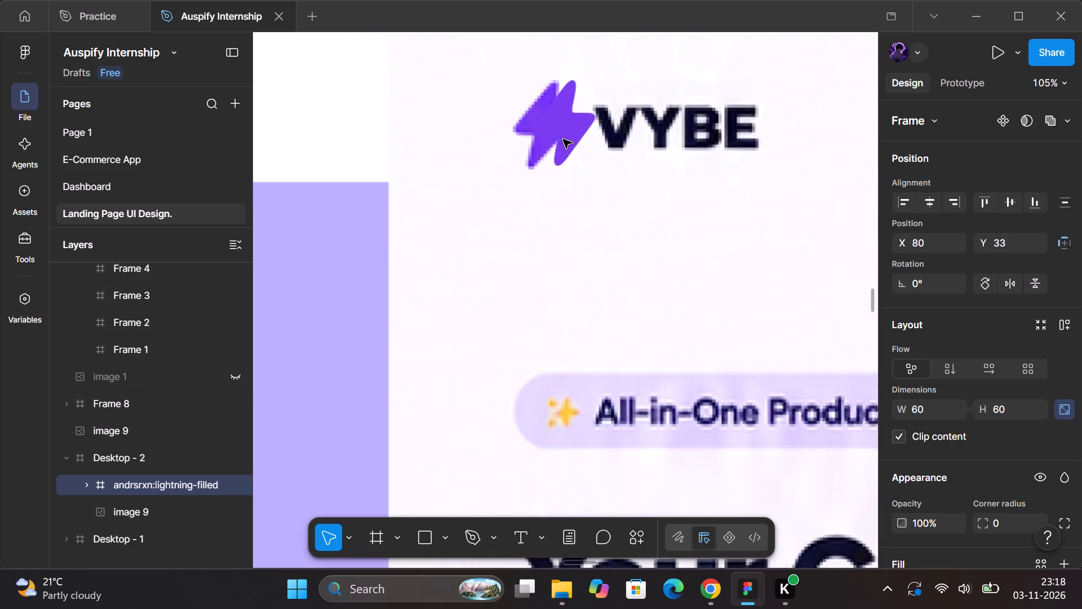
pyautogui.scroll(2, 598, 54)
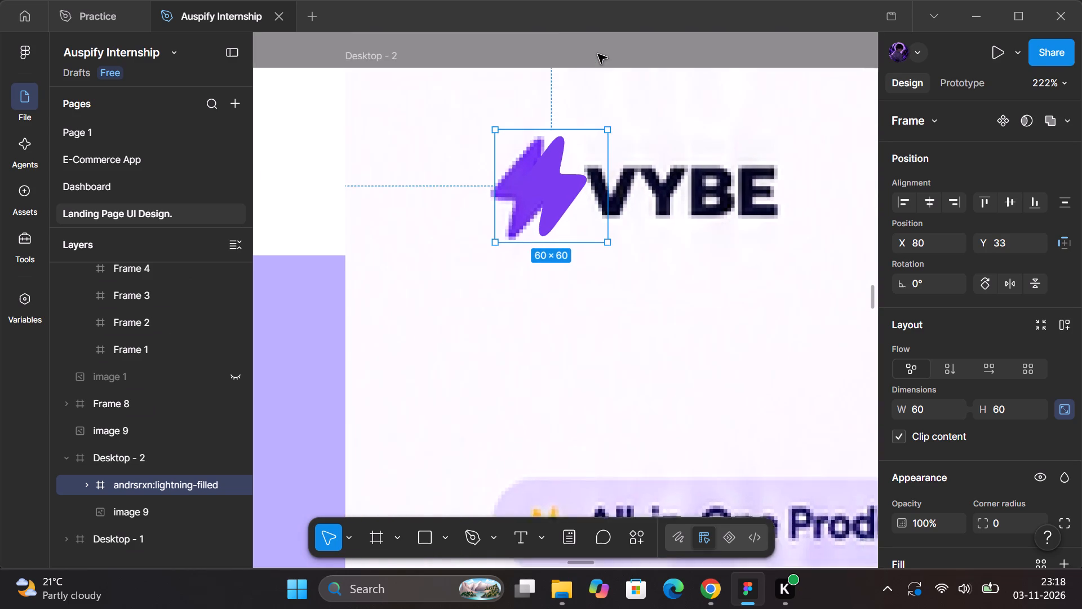
pyautogui.press('Down')
pyautogui.press('Down')
pyautogui.press('Up')
pyautogui.press('Up')
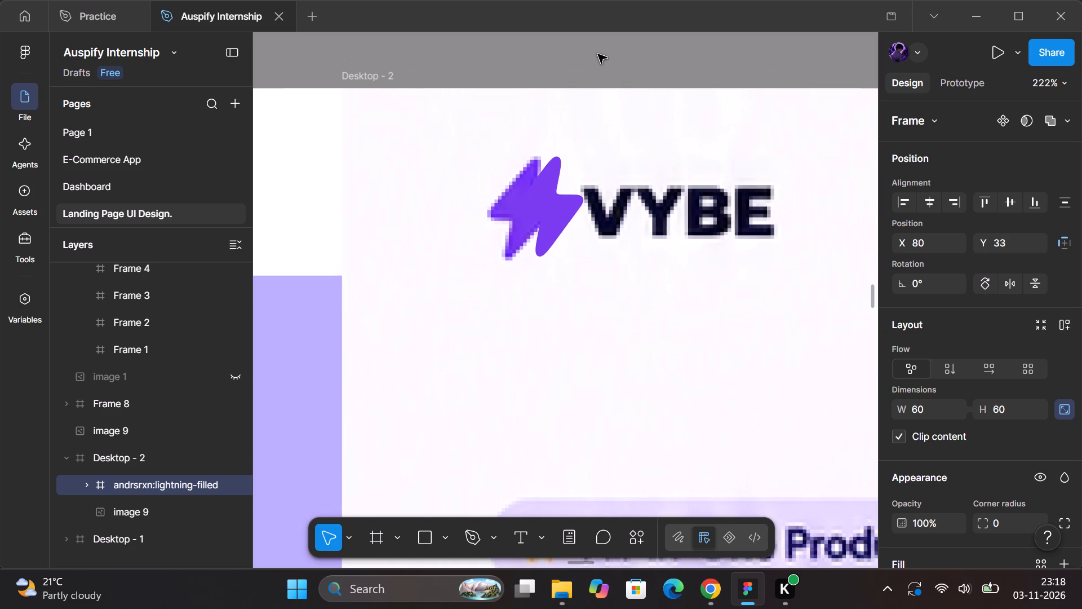
pyautogui.press('Up')
pyautogui.press('Up')
pyautogui.press('Up')
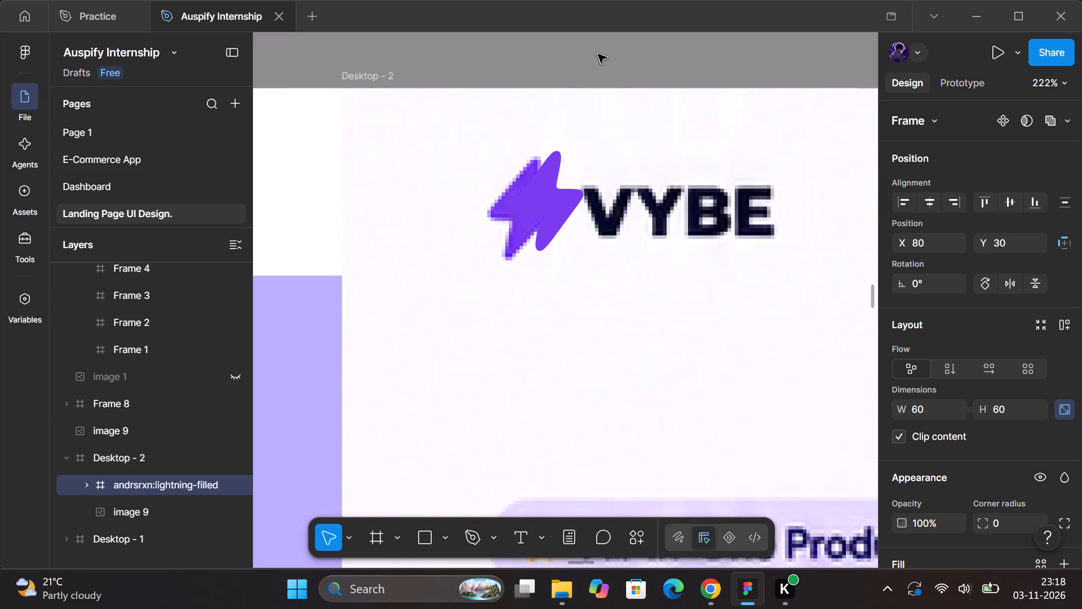
# Compare the icon's placement in Desktop - 2 with the header logo in the separate mockup image.
pyautogui.hscroll(-1, 598, 54)
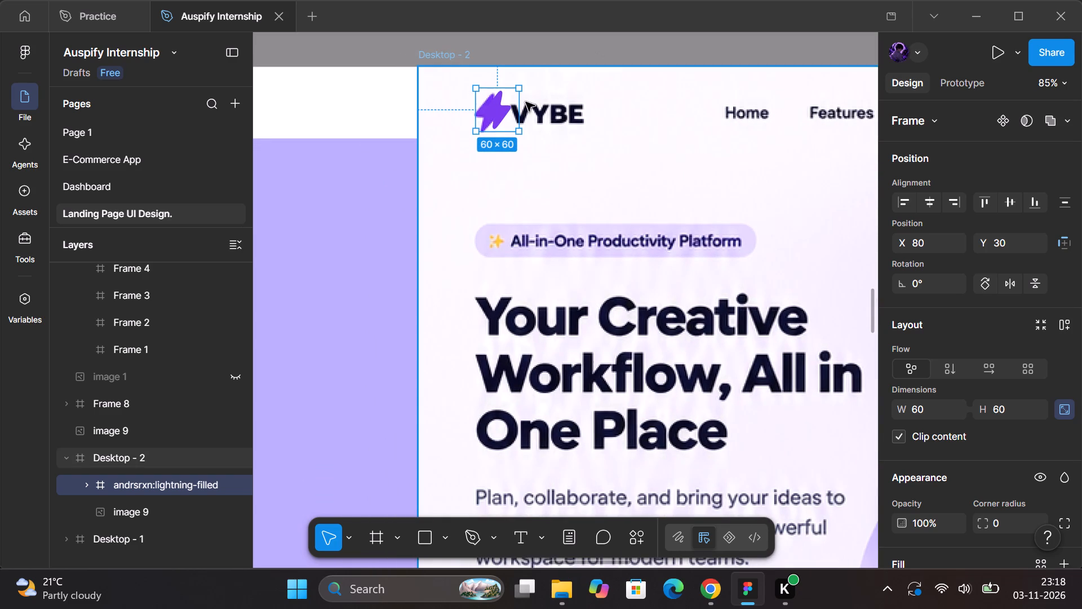
pyautogui.hscroll(-1, 526, 102)
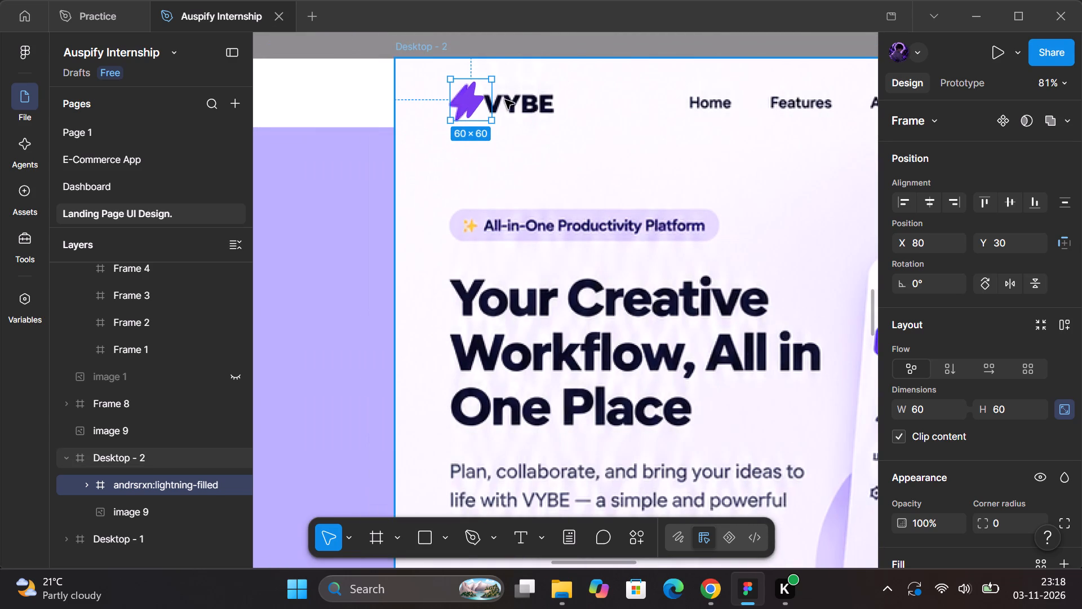
pyautogui.hscroll(-8, 505, 100)
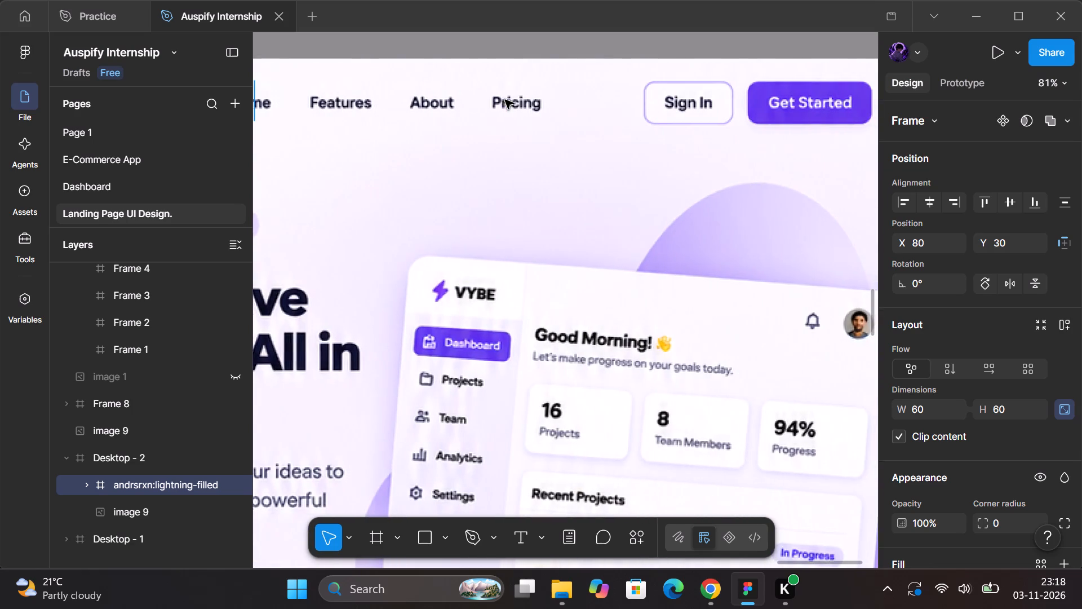
pyautogui.hscroll(3, 505, 100)
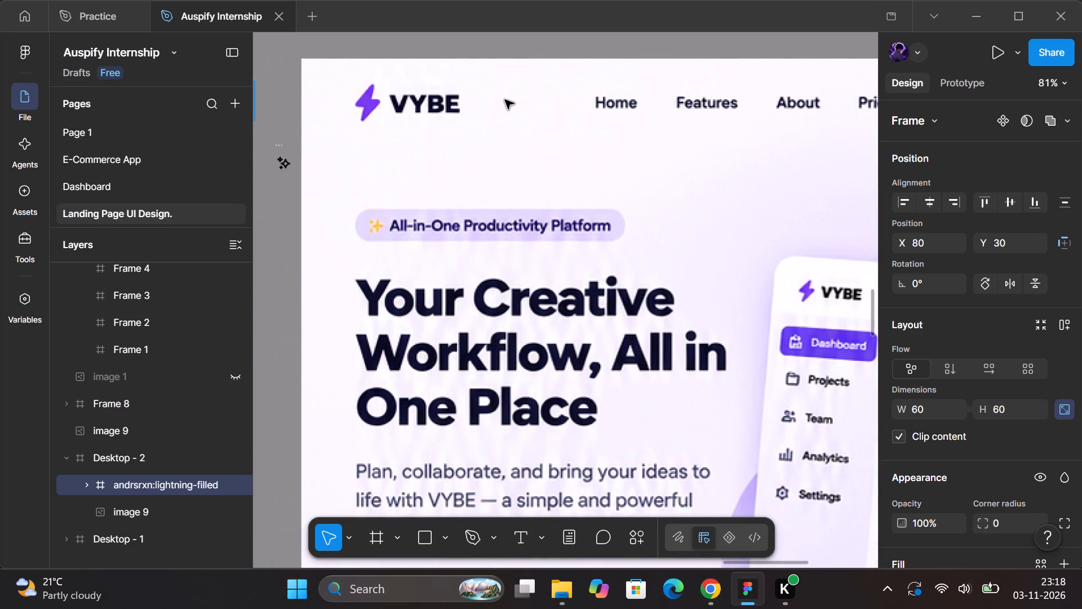
pyautogui.hscroll(2, 505, 100)
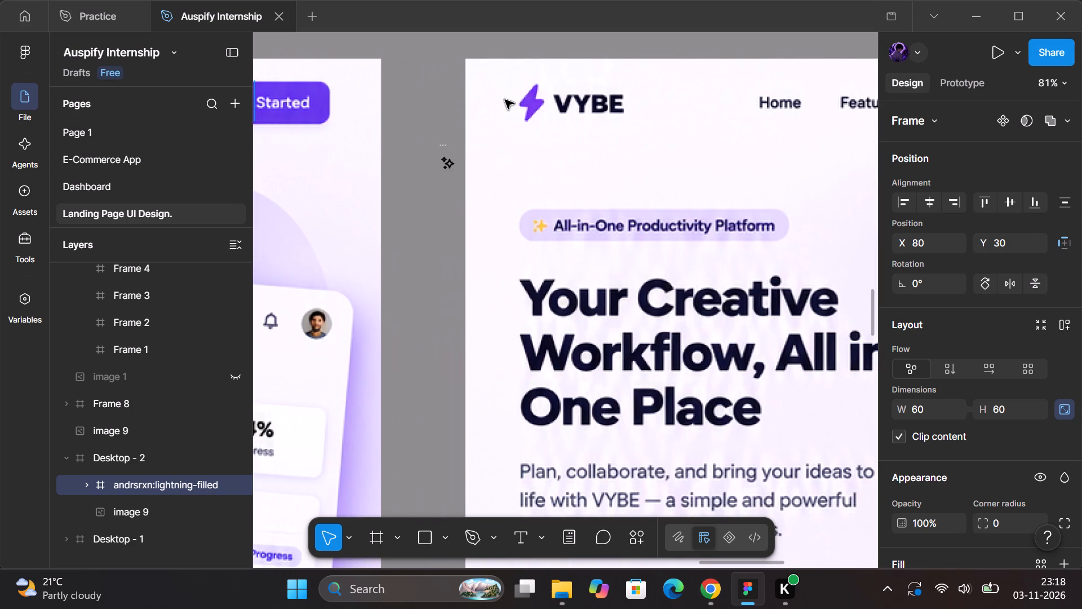
pyautogui.hscroll(1, 505, 100)
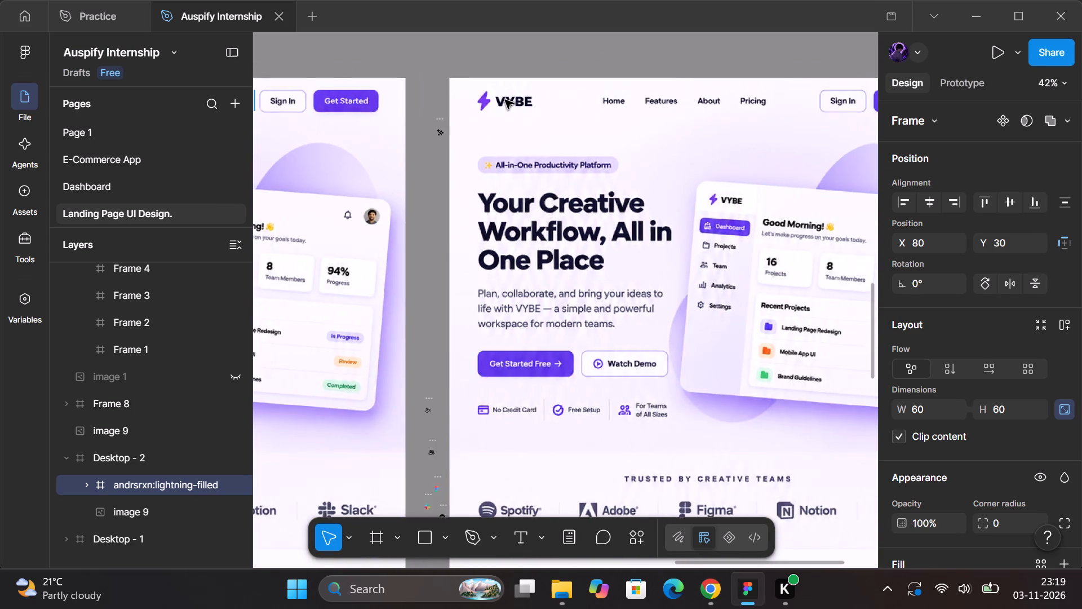
pyautogui.hscroll(2, 505, 100)
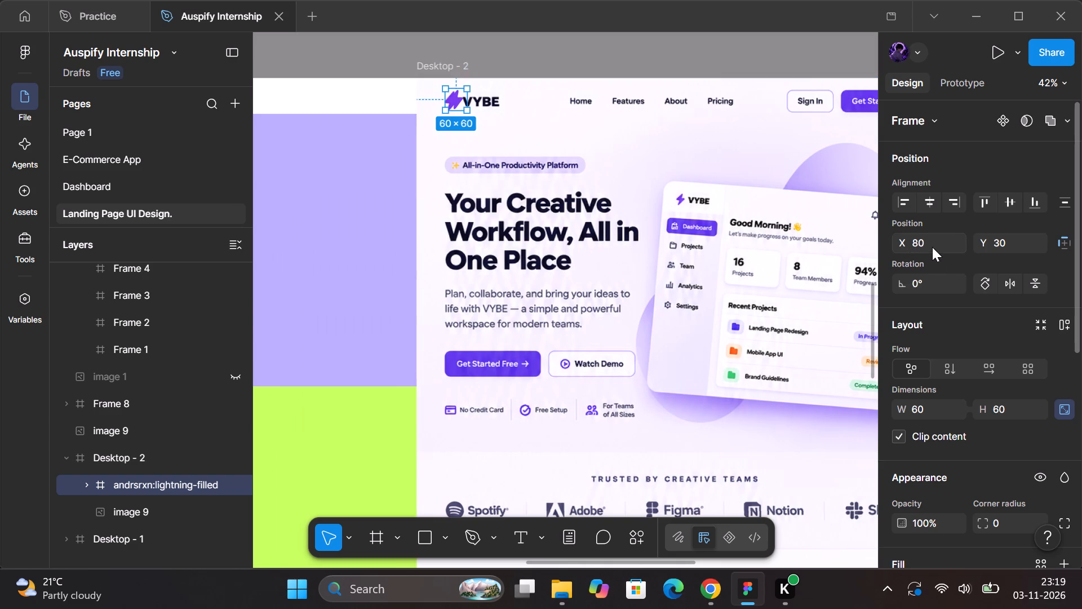
# Nudge the lightning icon horizontally to X 60, over the header logo bolt in Desktop - 2.
pyautogui.hscroll(1, 584, 187)
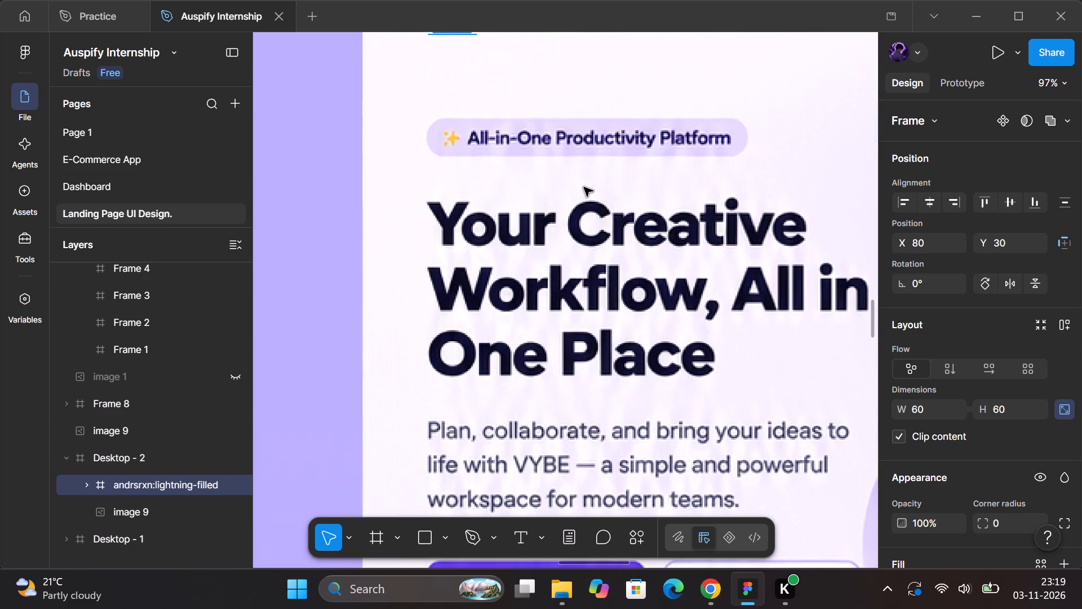
pyautogui.scroll(1, 584, 187)
pyautogui.press('Left')
pyautogui.press('Left')
pyautogui.press('Left')
pyautogui.press('Left')
pyautogui.press('Left')
pyautogui.press('Left')
pyautogui.press('Left')
pyautogui.press('Left')
pyautogui.press('Left')
pyautogui.press('Left')
pyautogui.press('Left')
pyautogui.press('Left')
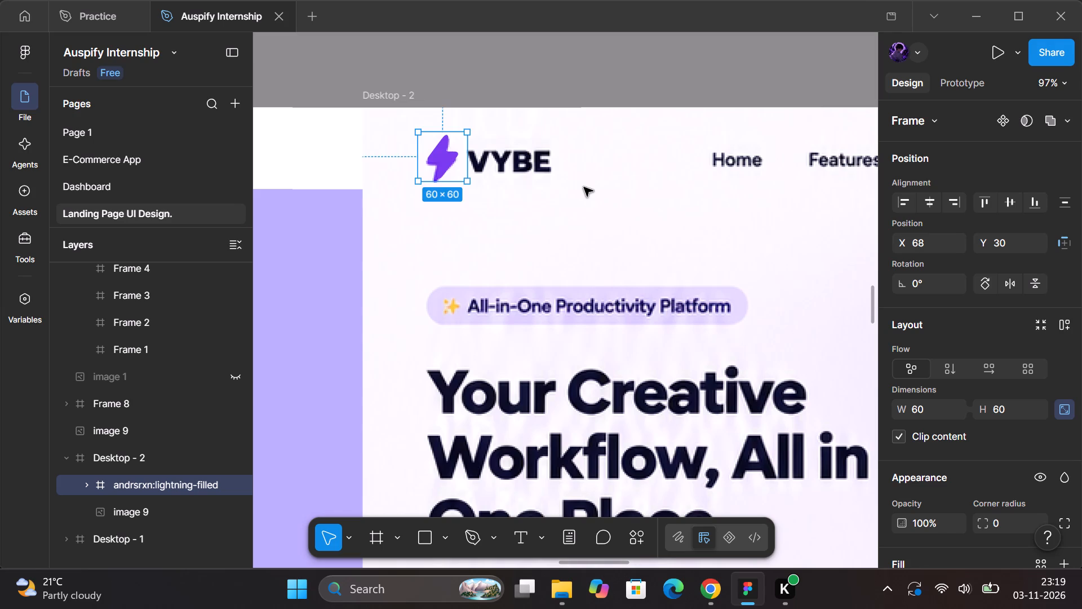
pyautogui.press('Left')
pyautogui.press('Left')
pyautogui.press('Left')
pyautogui.press('Left')
pyautogui.press('Left')
pyautogui.press('Left')
pyautogui.press('Left')
pyautogui.press('Left')
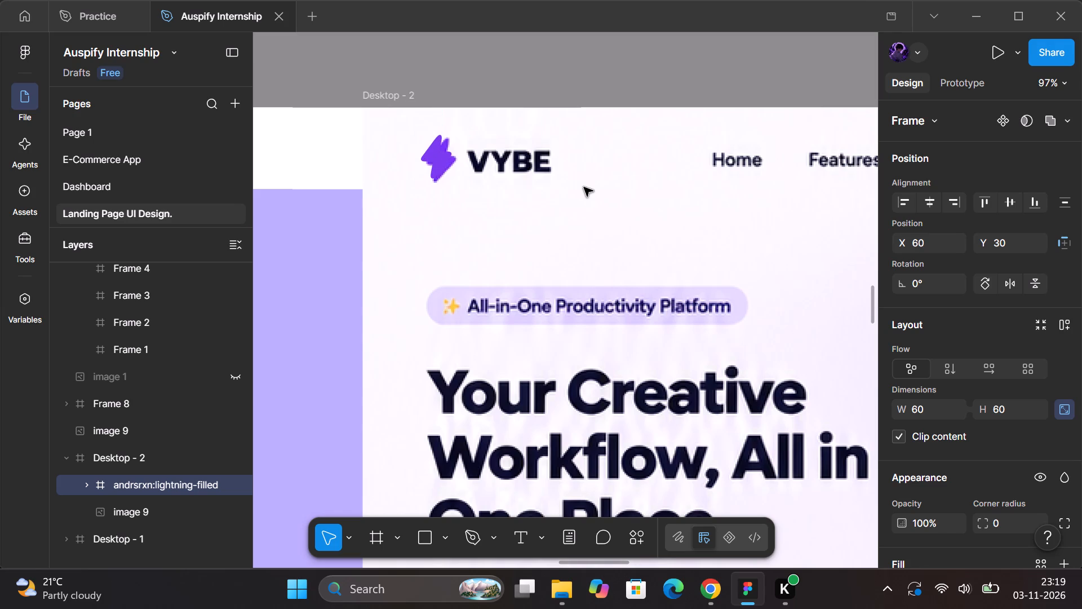
# Add a text layer reading VYBE on the separate mockup image, beside its header logo bolt at about X 4952, Y 3287.
pyautogui.hscroll(-1, 471, 288)
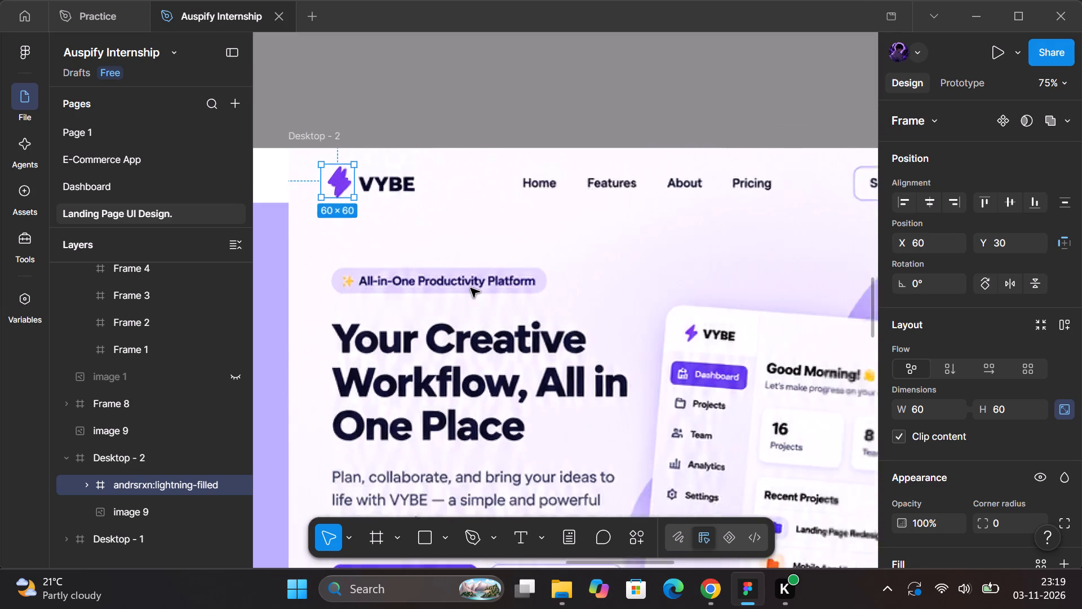
pyautogui.hscroll(-2, 471, 288)
pyautogui.hscroll(3, 471, 288)
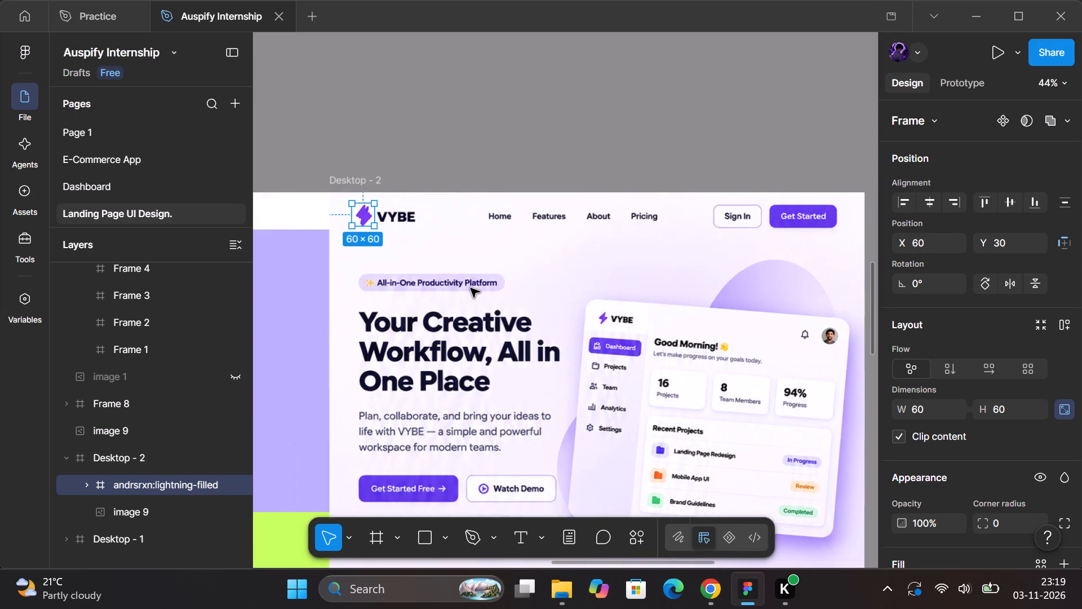
pyautogui.hscroll(-3, 471, 288)
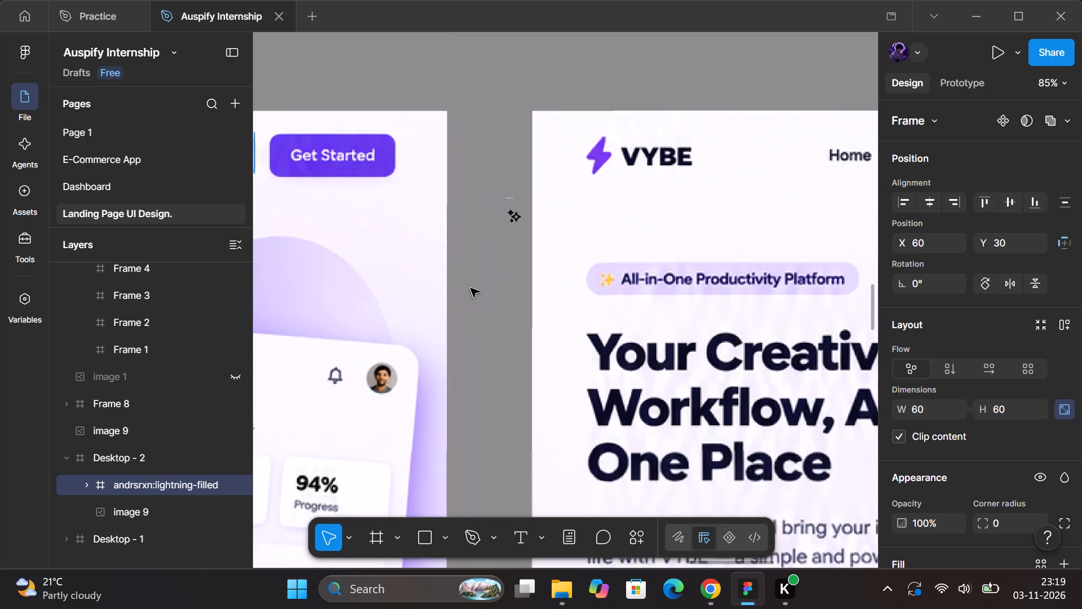
pyautogui.hscroll(-1, 471, 288)
pyautogui.scroll(1, 471, 288)
pyautogui.press('t')
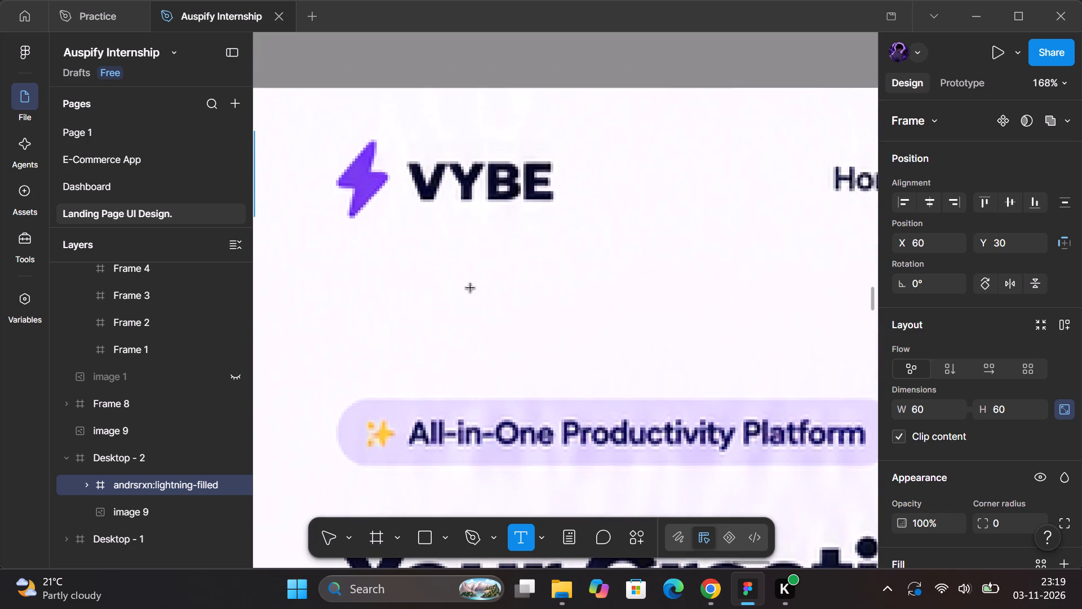
pyautogui.click(401, 183)
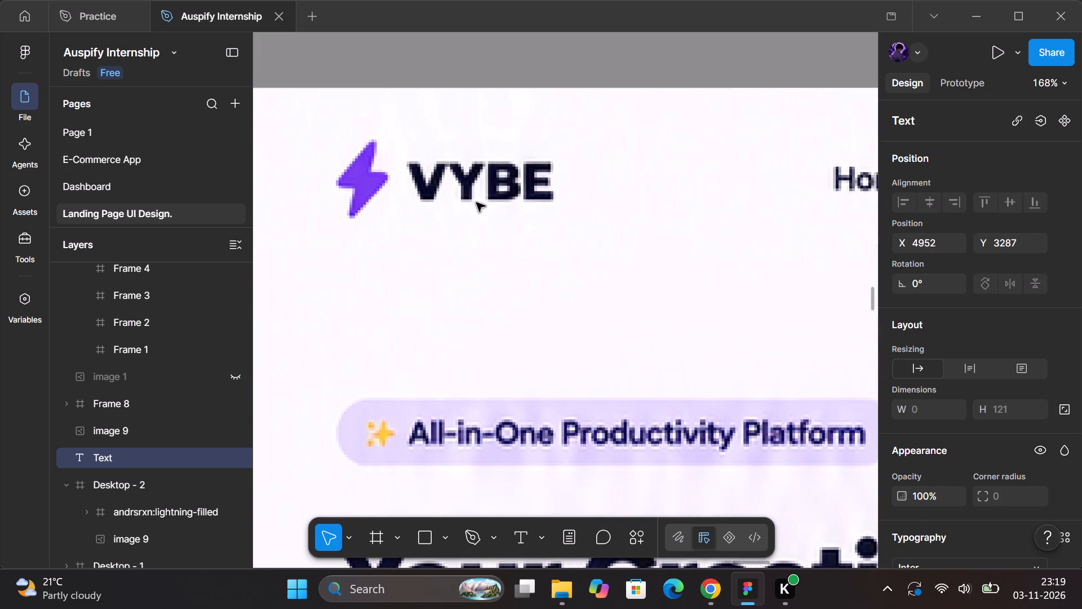
pyautogui.press('v')
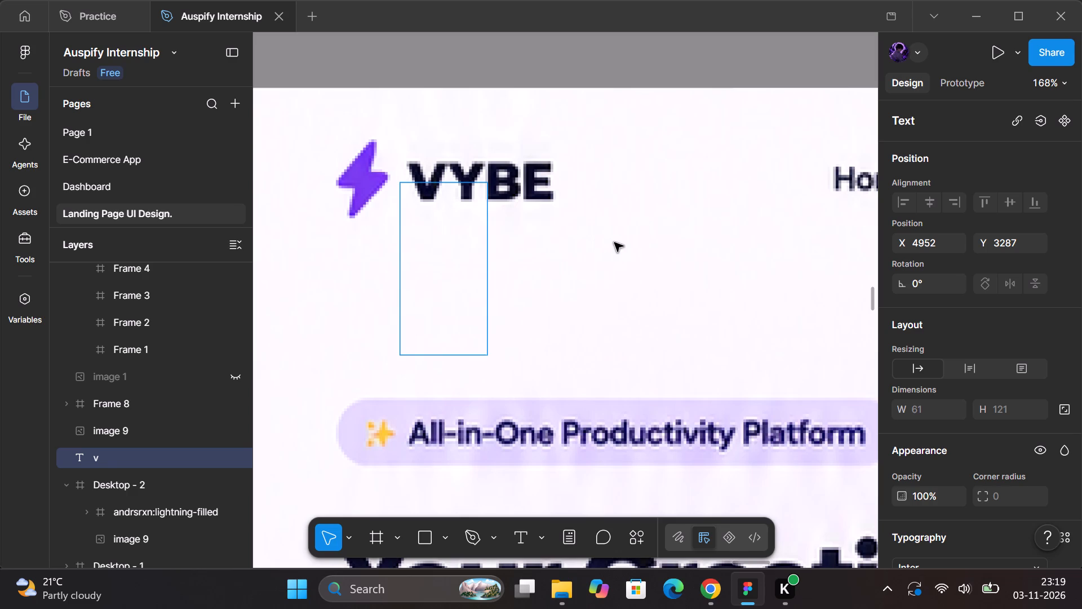
pyautogui.press('BackSpace')
pyautogui.write('VYBE')
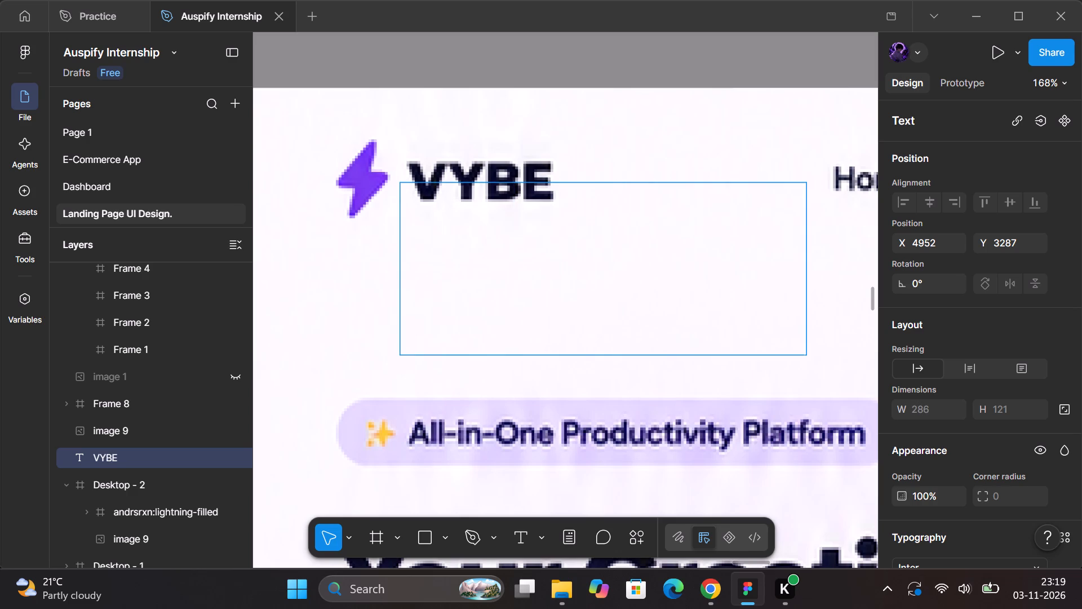
pyautogui.click(756, 73)
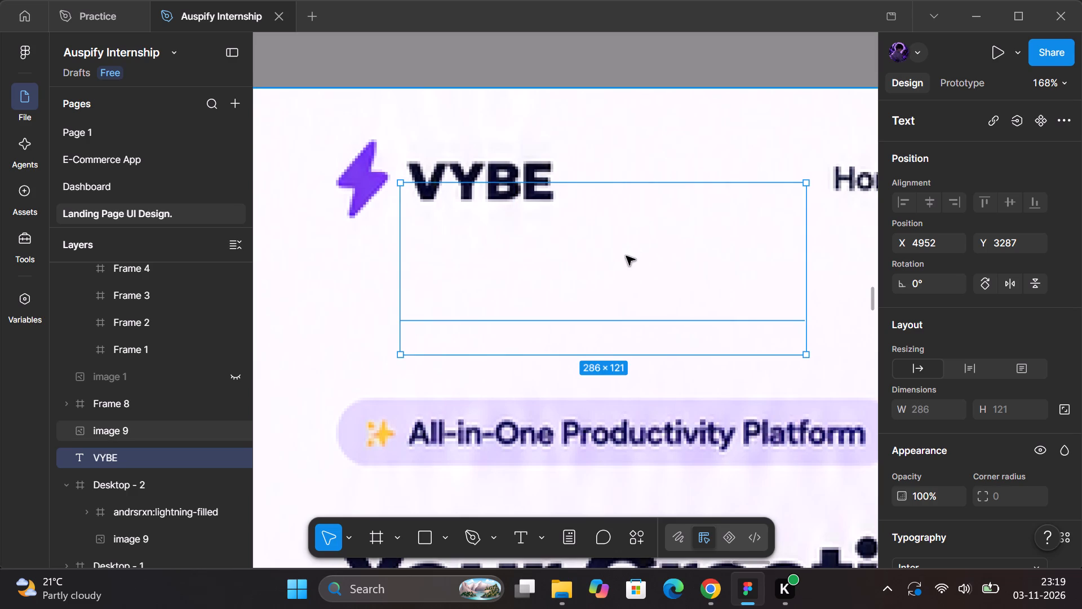
# Bring the VYBE text layer to the front of the mockup image and shift it horizontally to X 4913.
pyautogui.rightClick(624, 257)
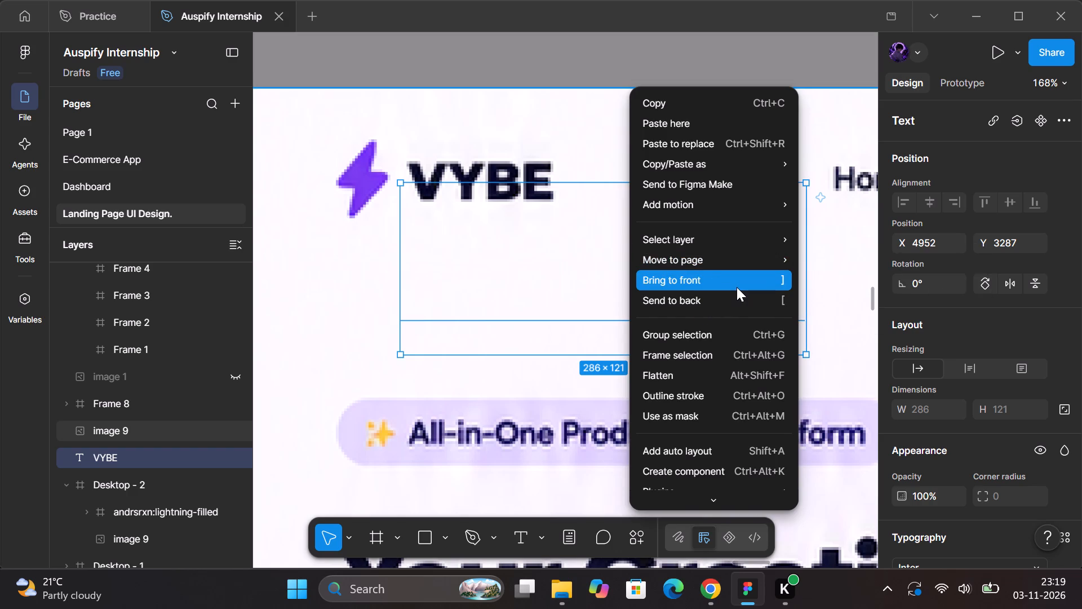
pyautogui.click(737, 287)
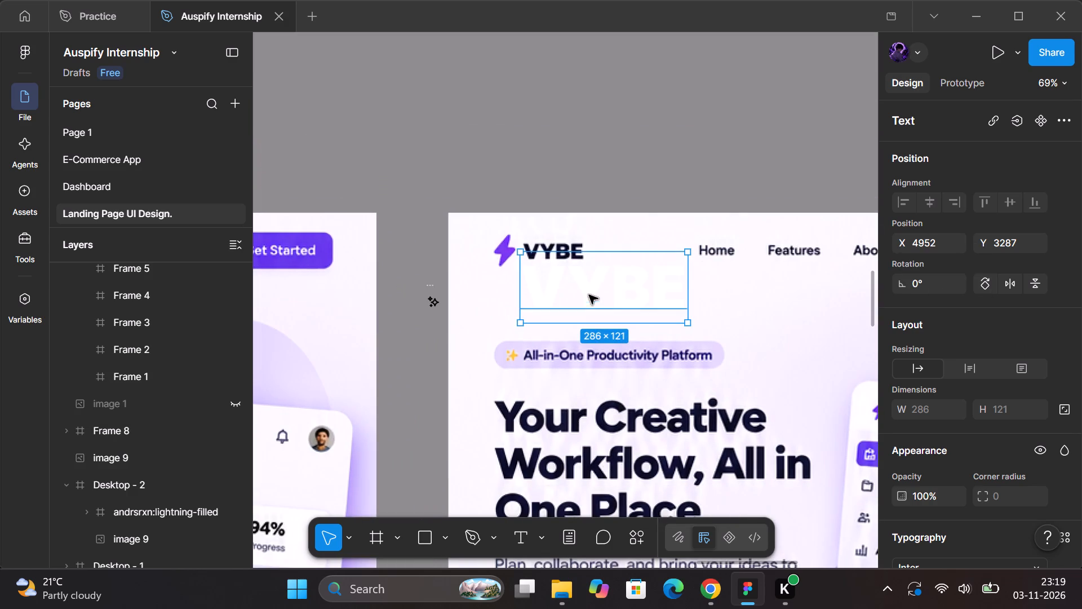
pyautogui.moveTo(585, 294); pyautogui.dragTo(575, 200)
pyautogui.moveTo(575, 200); pyautogui.dragTo(562, 298)
# Change the VYBE text fill to the dark navy page colour 10121C.
pyautogui.scroll(-2, 900, 454)
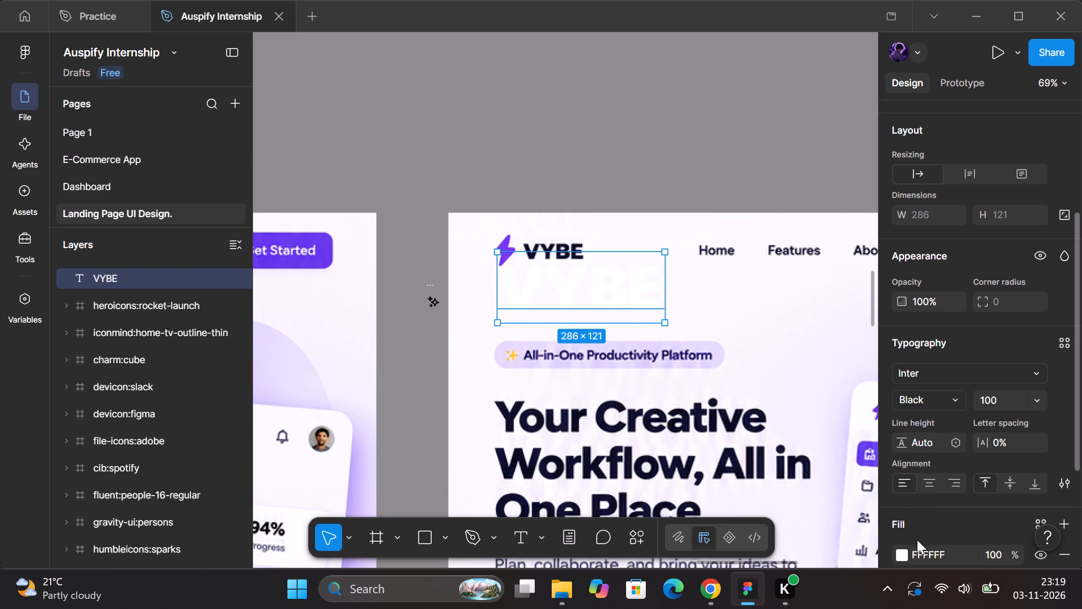
pyautogui.click(907, 555)
pyautogui.click(906, 555)
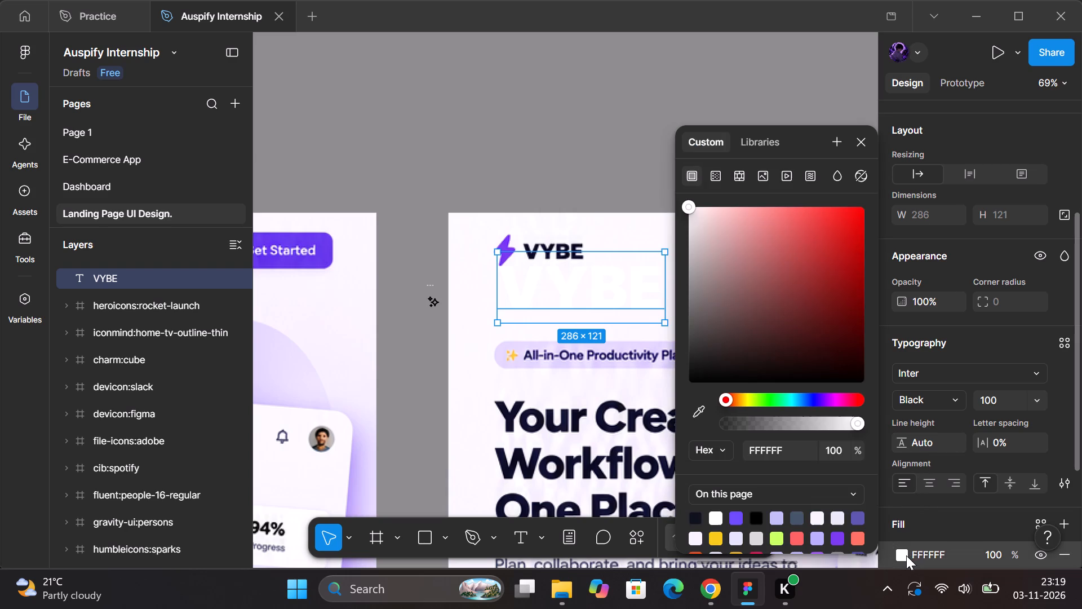
pyautogui.click(760, 520)
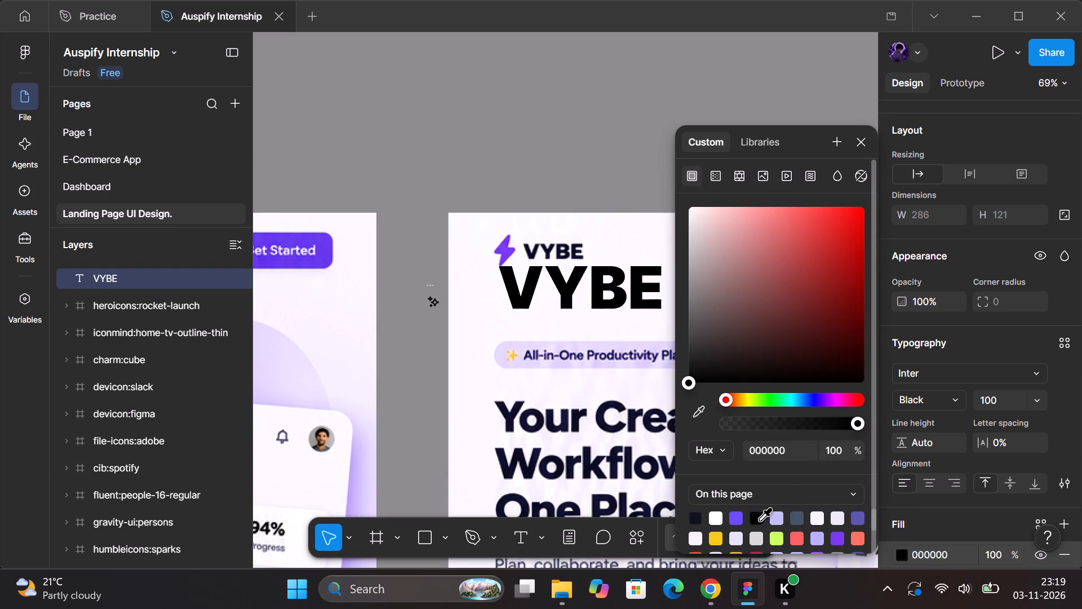
pyautogui.click(701, 519)
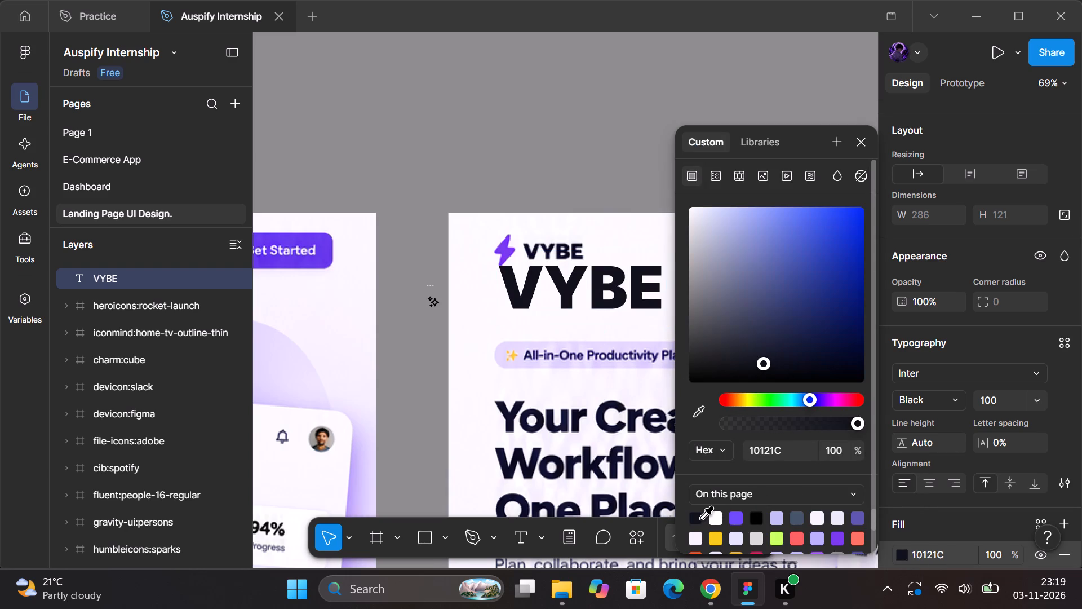
pyautogui.click(422, 328)
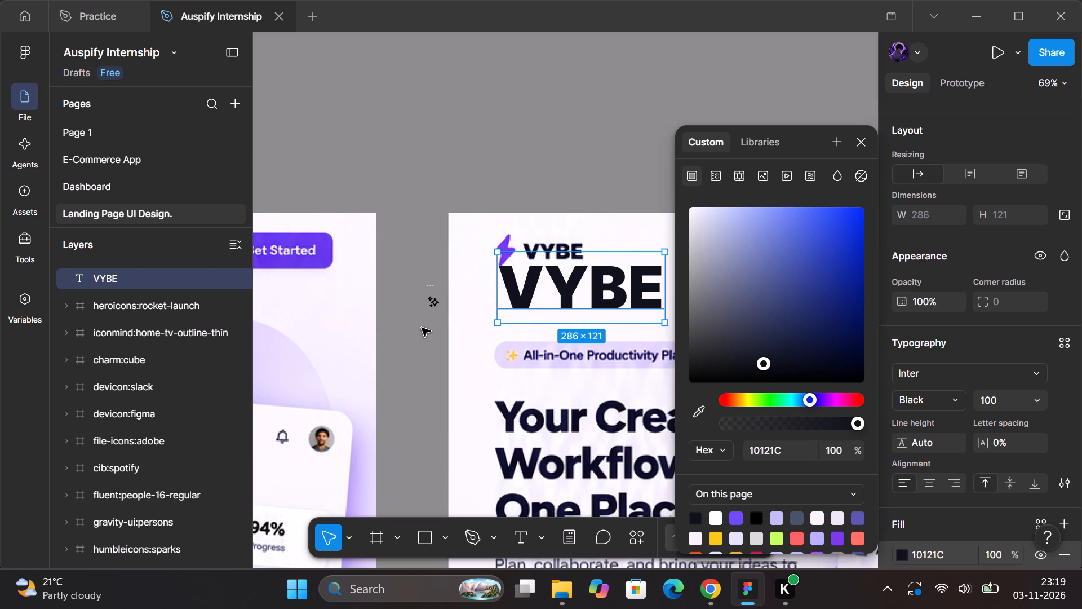
# Set the VYBE text to Bold weight at font size 26.
pyautogui.click(590, 267)
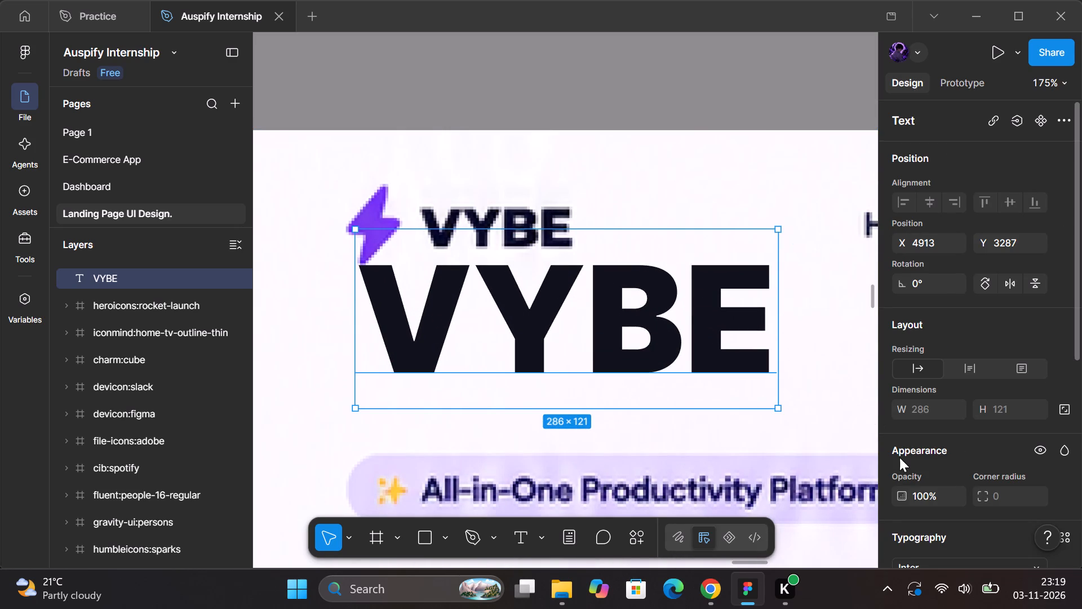
pyautogui.scroll(-1, 945, 451)
pyautogui.click(946, 436)
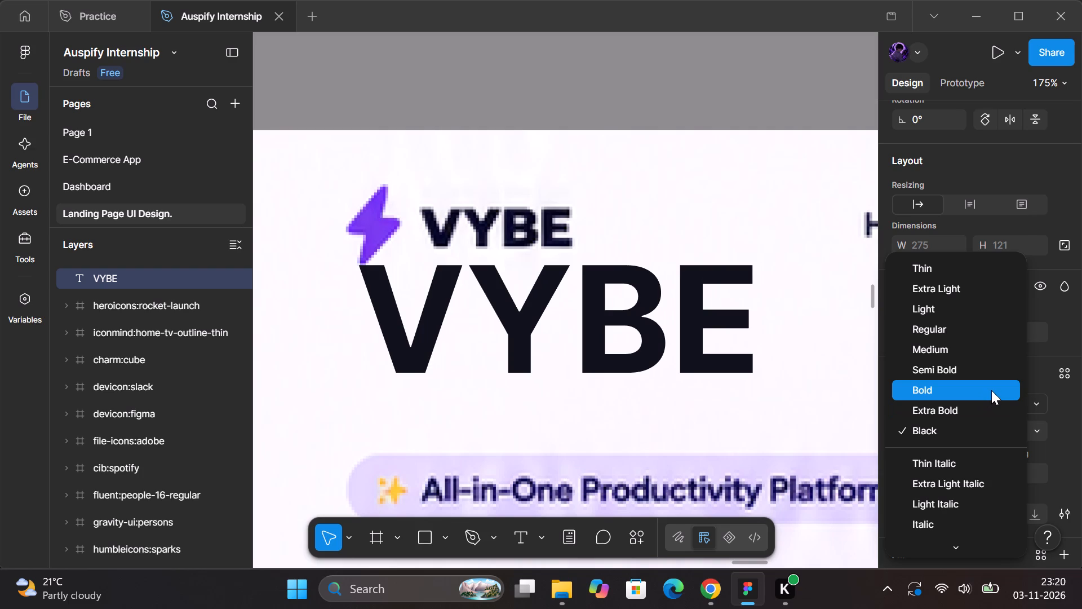
pyautogui.click(991, 390)
pyautogui.click(997, 443)
pyautogui.click(1003, 434)
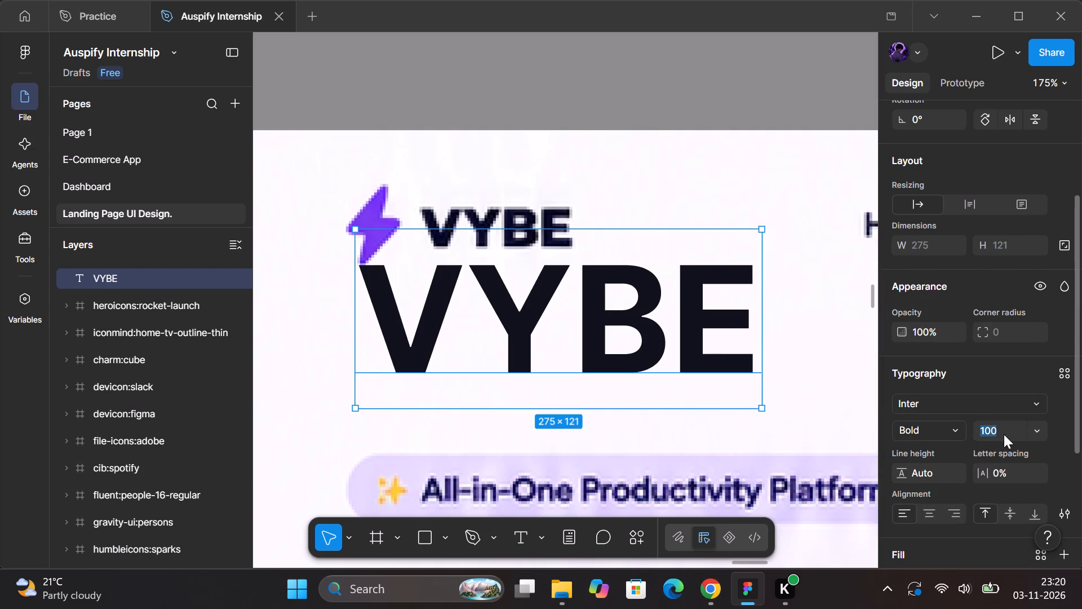
pyautogui.press('2')
pyautogui.press('6')
pyautogui.press('Return')
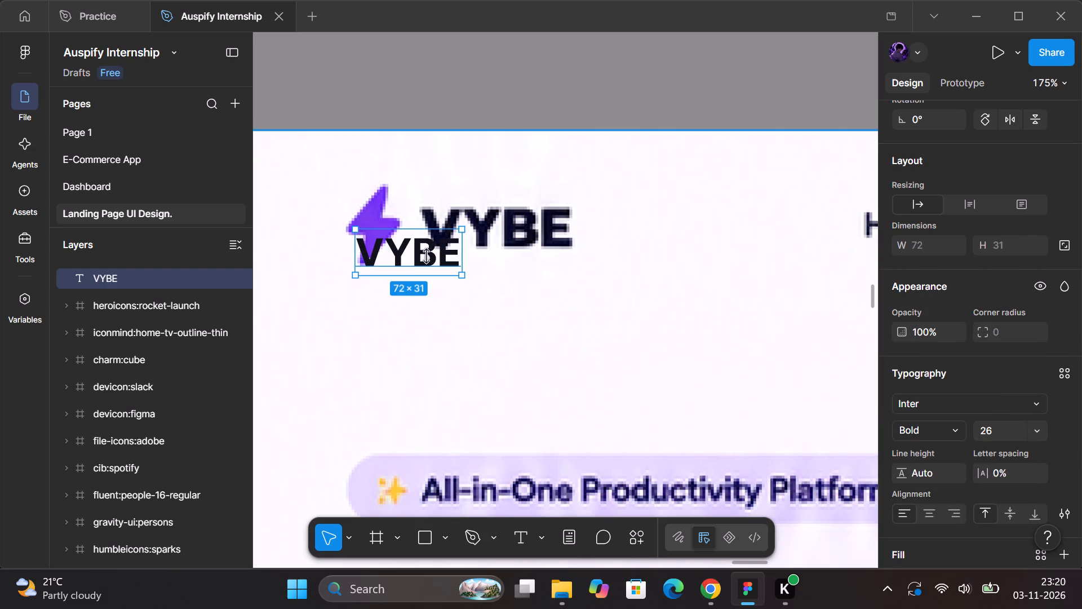
# Fit the VYBE text over the separate mockup's header wordmark, raising its font size to 36.
pyautogui.moveTo(418, 248); pyautogui.dragTo(486, 220)
pyautogui.click(998, 427)
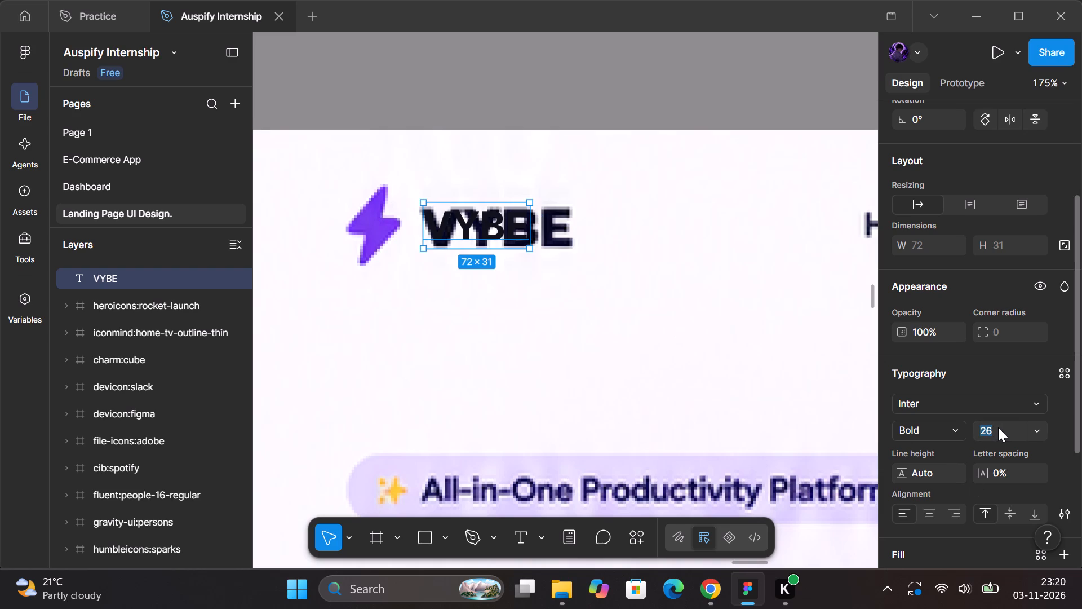
pyautogui.press('Up')
pyautogui.press('Up')
pyautogui.press('Up')
pyautogui.press('Up')
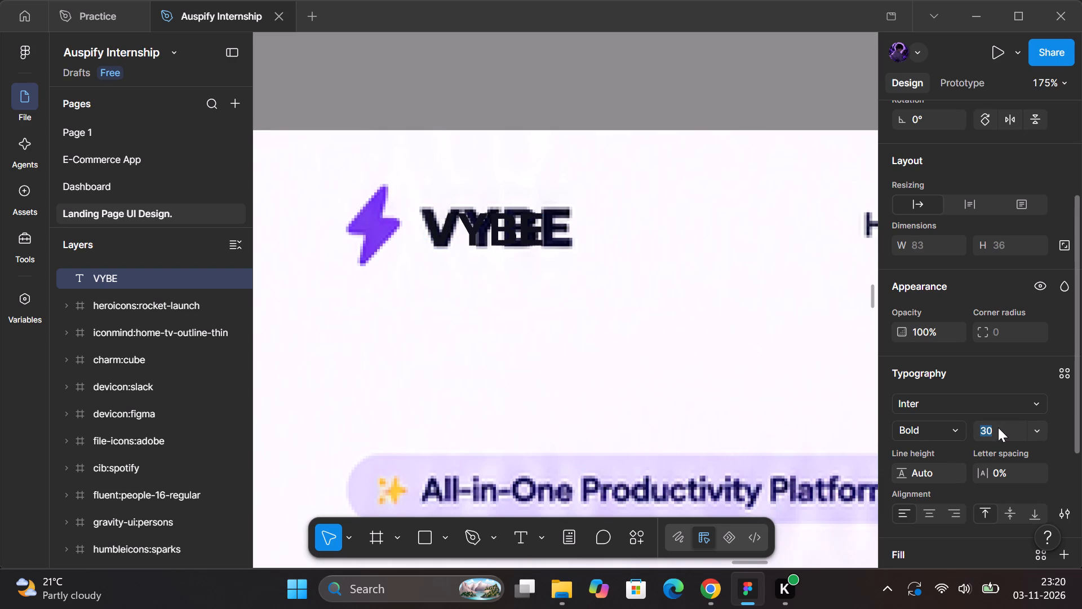
pyautogui.press('Up')
pyautogui.press('Up')
pyautogui.press('Up')
pyautogui.press('Up')
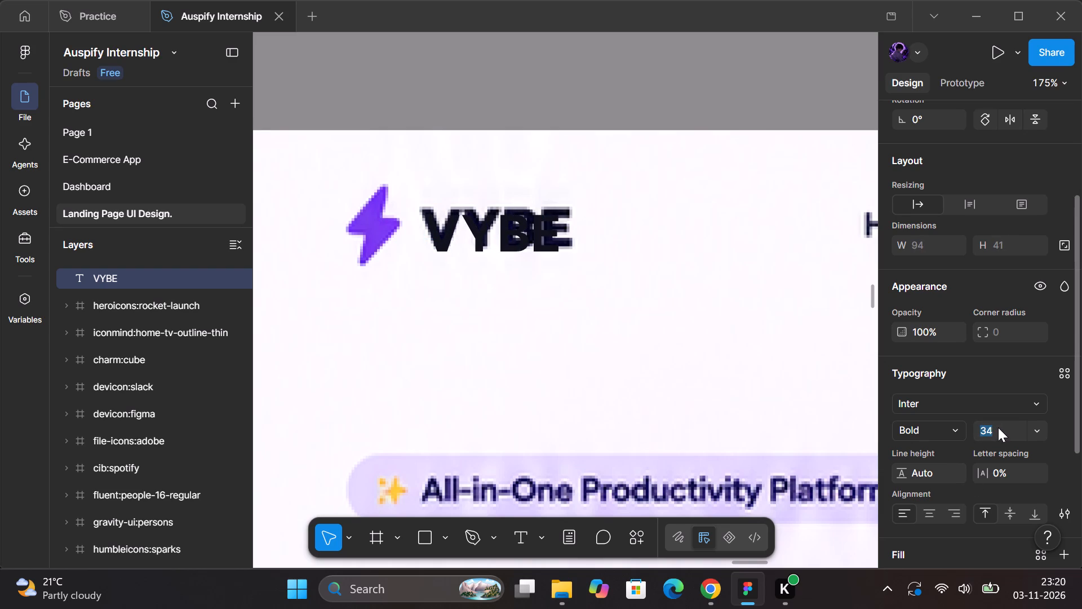
pyautogui.press('Up')
pyautogui.press('Up')
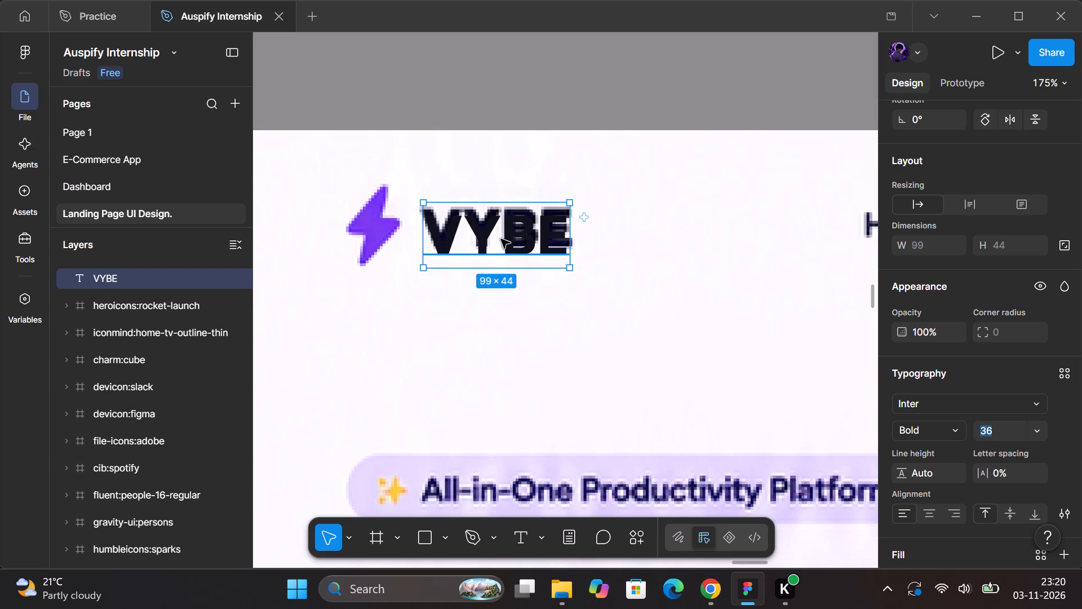
pyautogui.moveTo(501, 239); pyautogui.dragTo(501, 232)
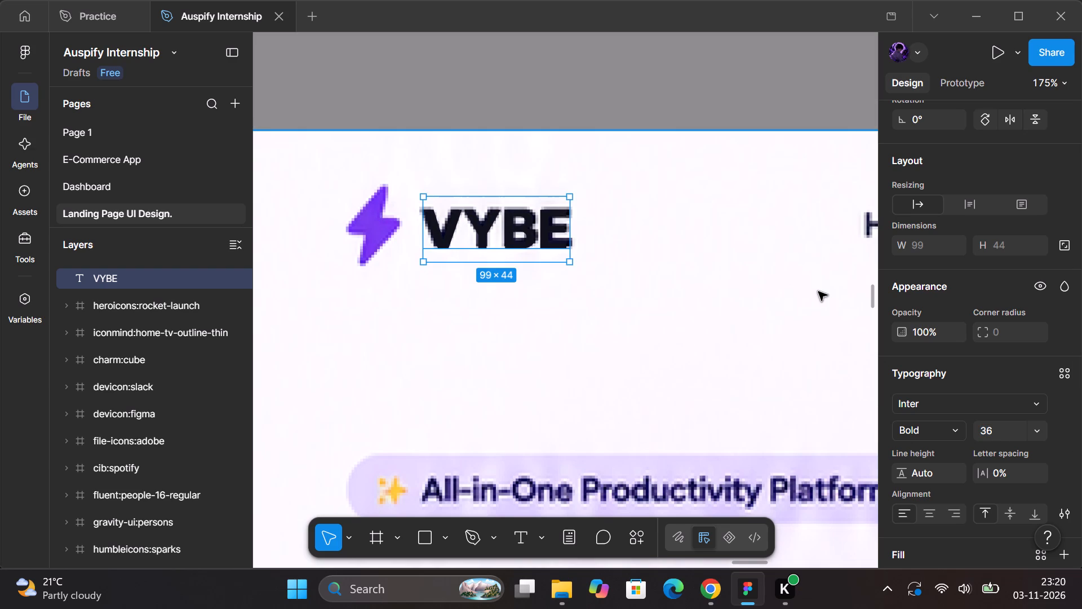
# Move the VYBE text into Desktop - 2, beside the lightning icon over the header wordmark, at X 132.
pyautogui.hscroll(1, 486, 274)
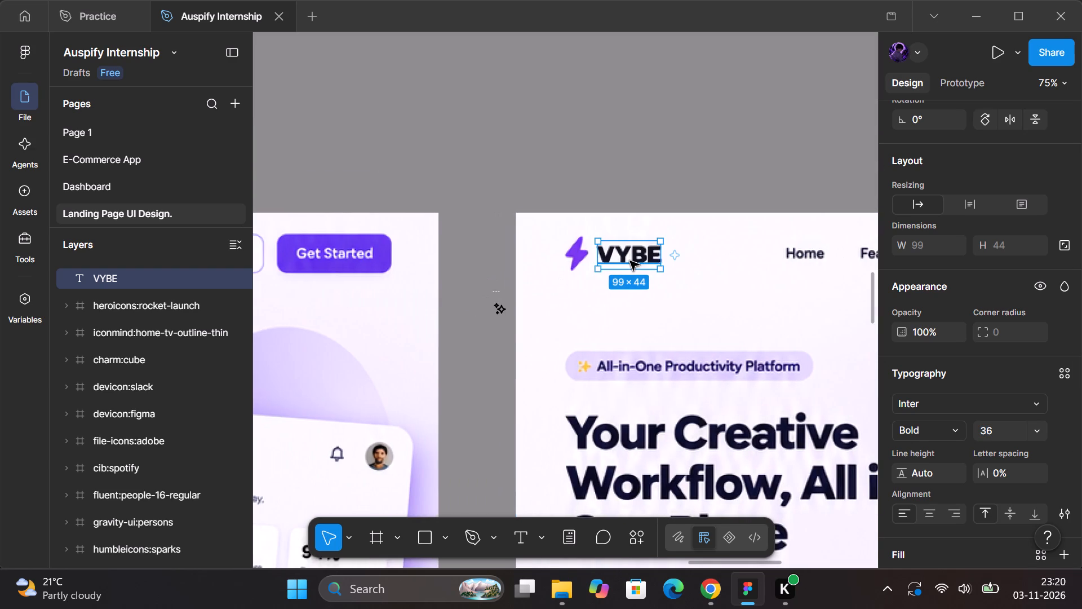
pyautogui.keyDown('shift'); pyautogui.moveTo(630, 261); pyautogui.dragTo(216, 261); pyautogui.keyUp('shift')
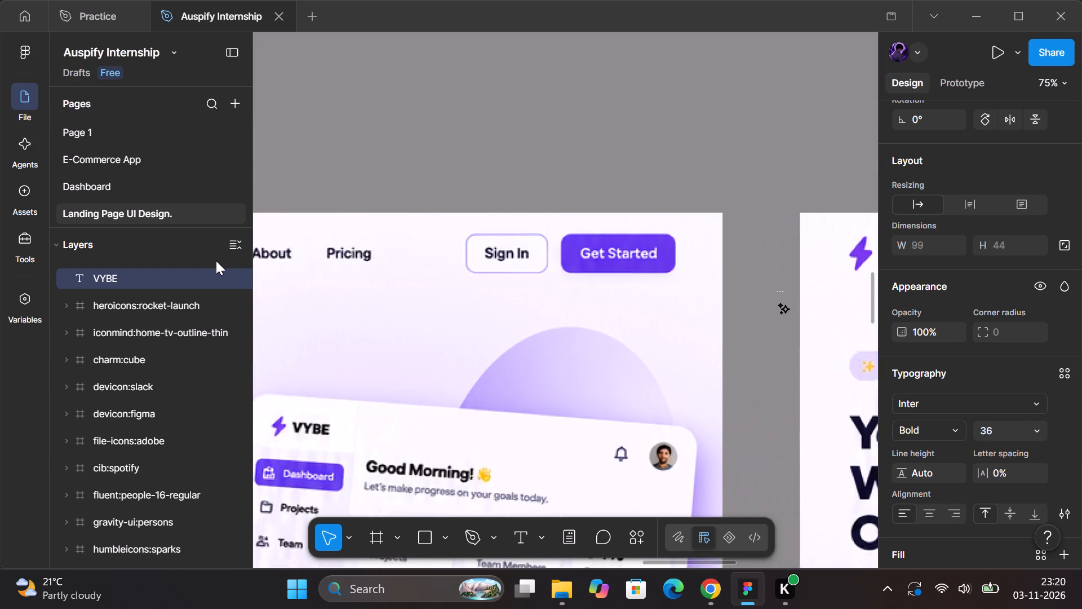
pyautogui.keyDown('shift'); pyautogui.moveTo(216, 261); pyautogui.dragTo(500, 254); pyautogui.keyUp('shift')
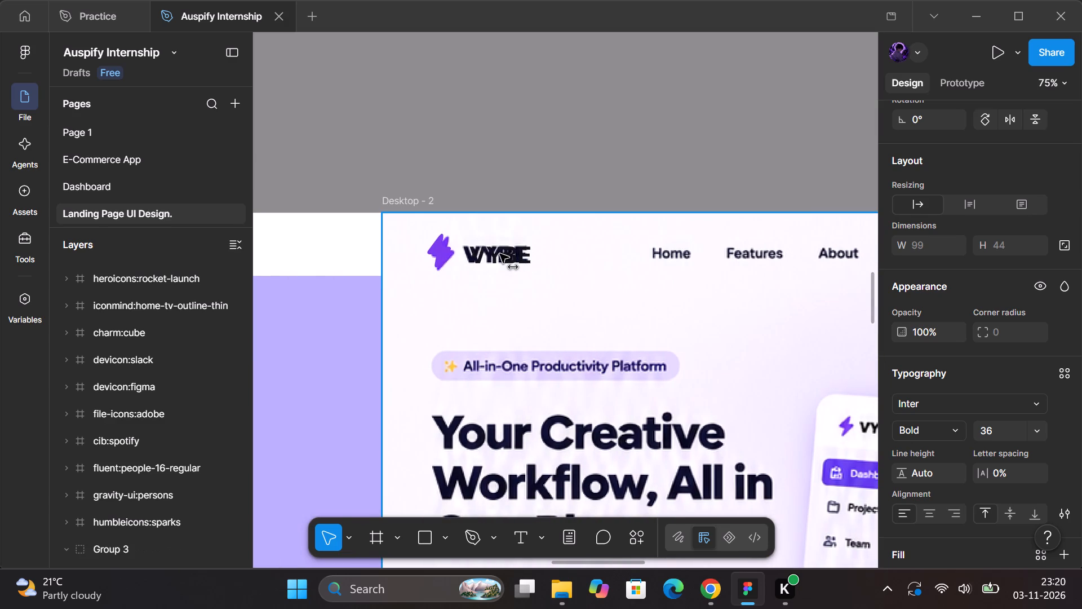
pyautogui.keyDown('shift'); pyautogui.moveTo(500, 254); pyautogui.dragTo(497, 254); pyautogui.keyUp('shift')
# Align the lightning icon and the VYBE text in Desktop - 2 on their vertical centres.
pyautogui.keyDown('shift'); pyautogui.click(388, 252); pyautogui.keyUp('shift')
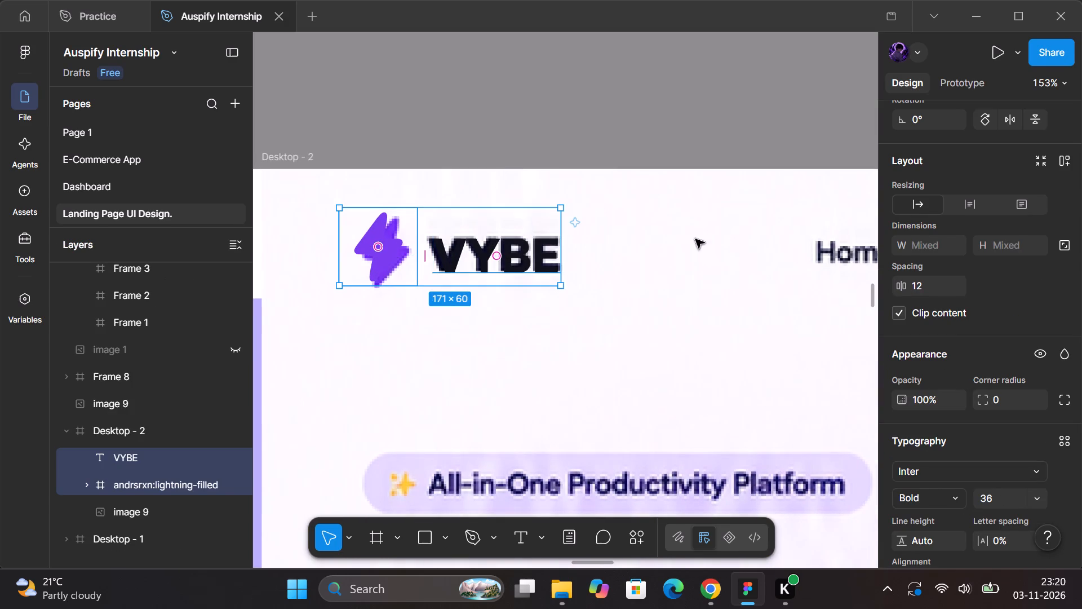
pyautogui.scroll(3, 1030, 185)
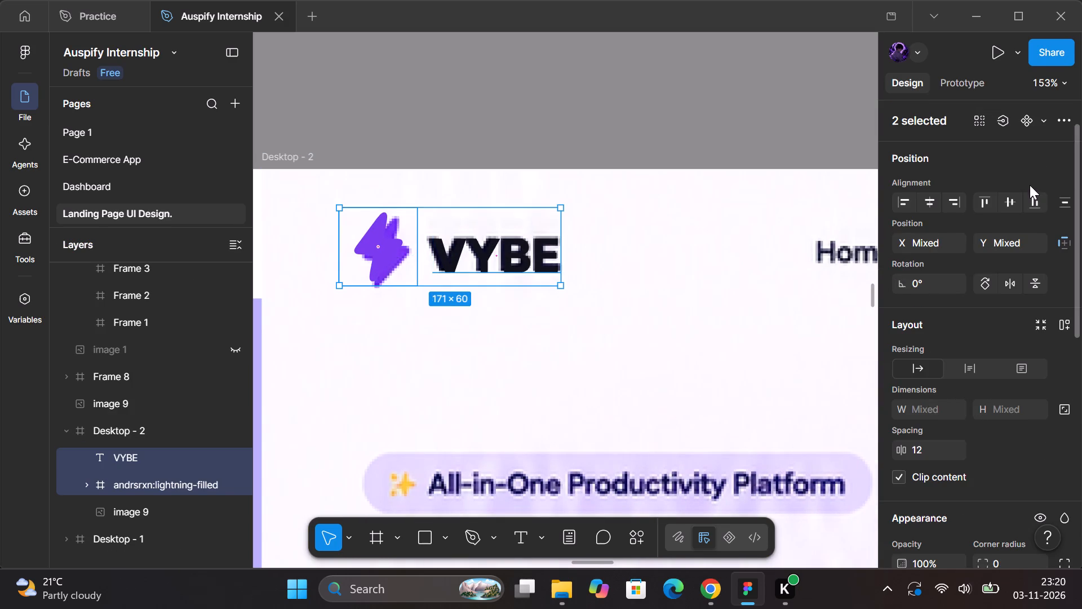
pyautogui.click(1013, 202)
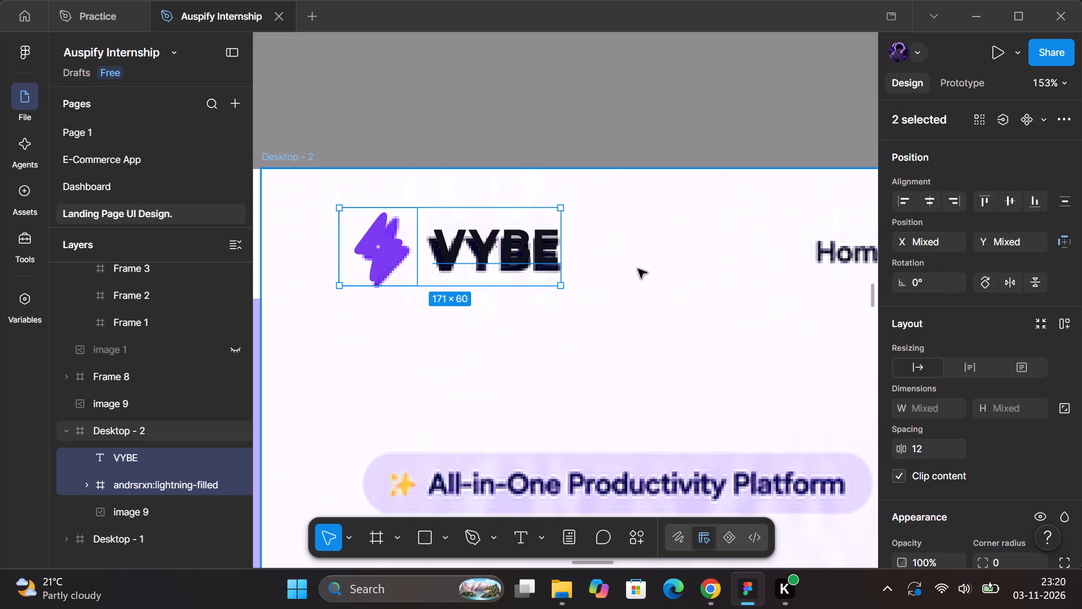
# Group the lightning icon and the VYBE text in Desktop - 2.
pyautogui.click(526, 246)
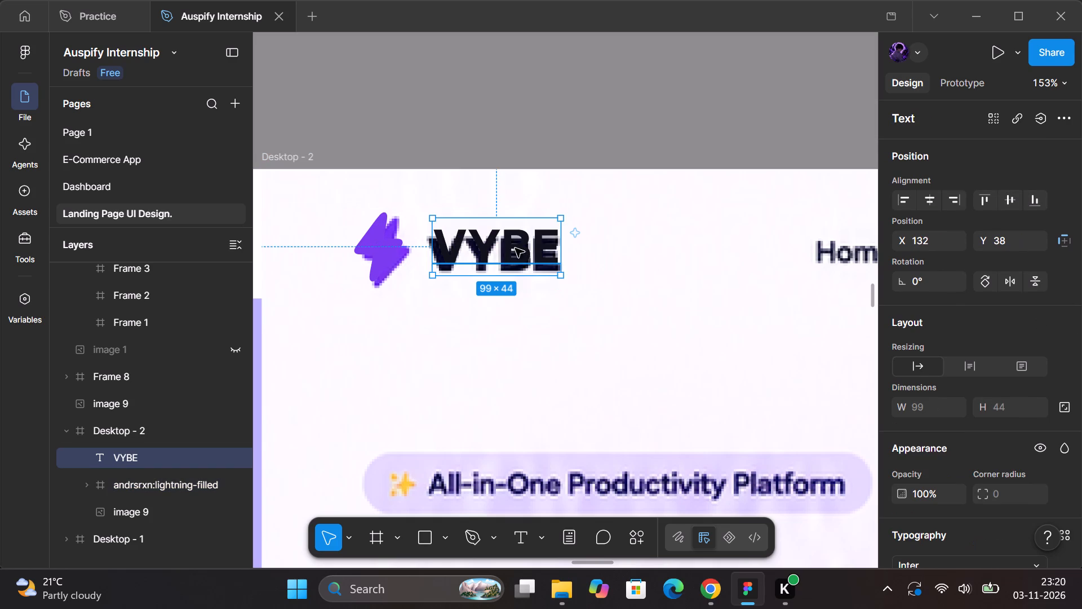
pyautogui.click(401, 251)
pyautogui.keyDown('shift'); pyautogui.click(491, 245); pyautogui.keyUp('shift')
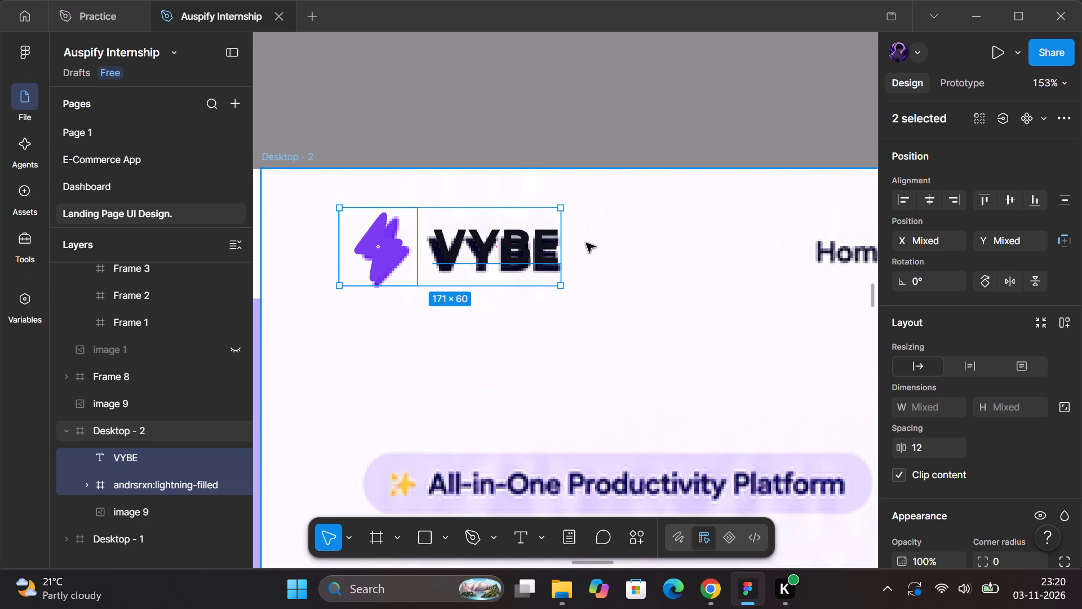
pyautogui.hotkey('ctrl', 'g')
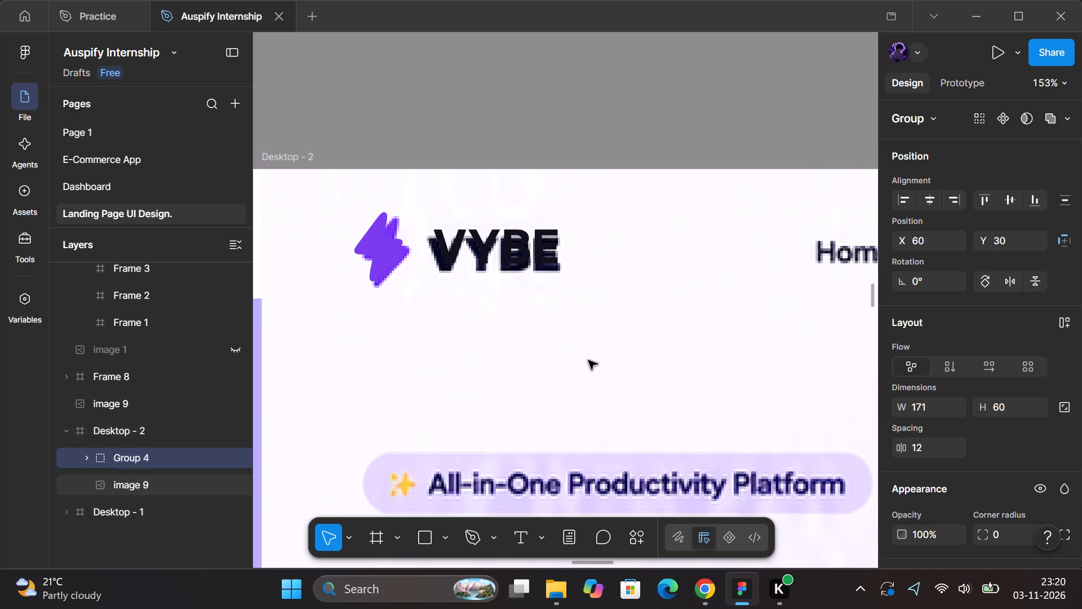
# Rename the group of the lightning icon and VYBE text as LOGO + Name.
pyautogui.doubleClick(132, 486)
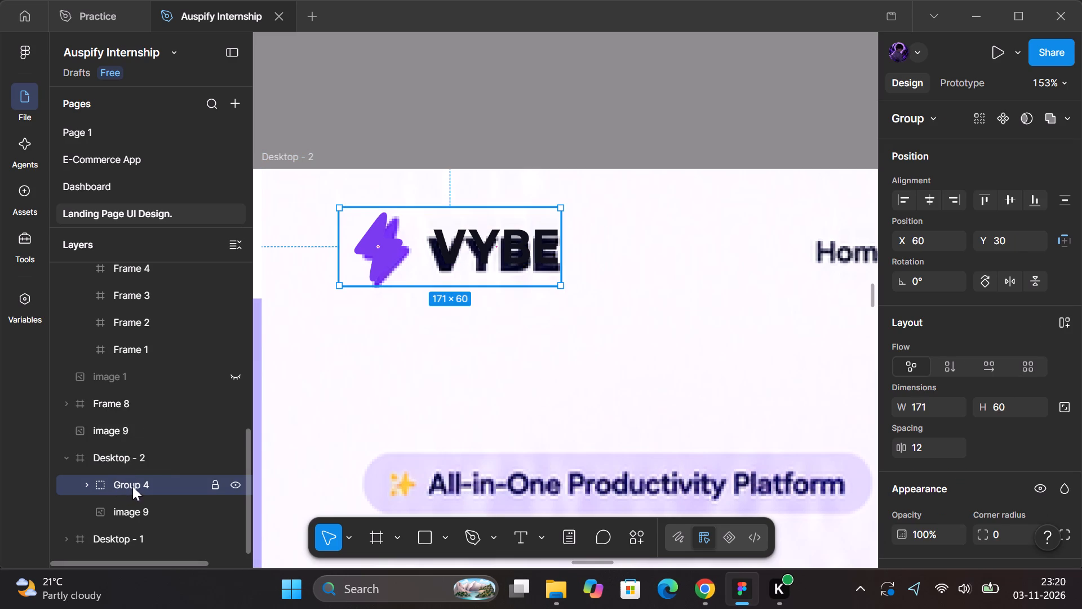
pyautogui.press('l')
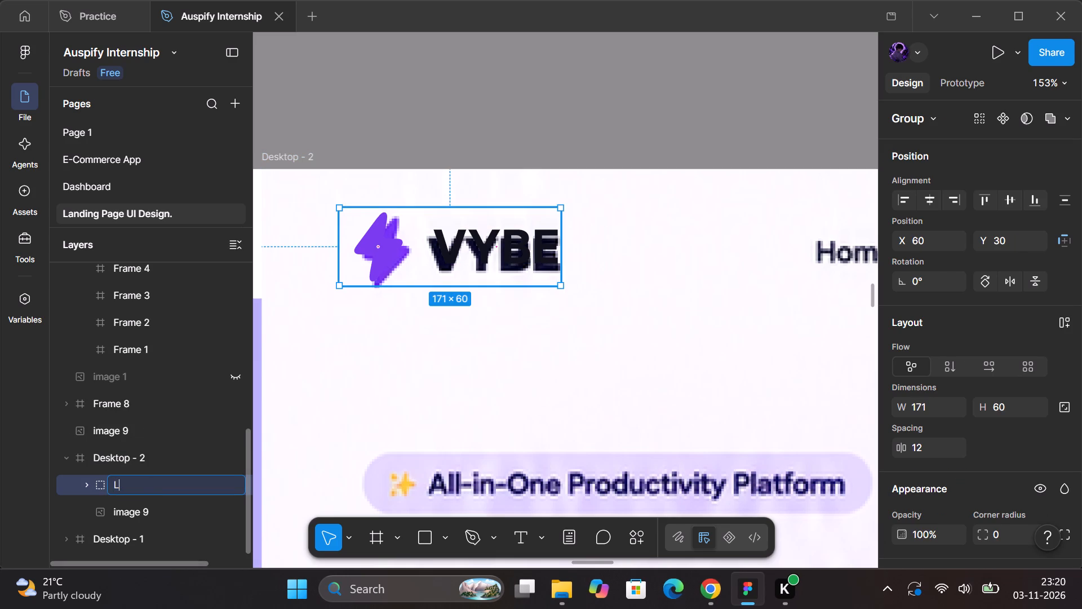
pyautogui.press('BackSpace')
pyautogui.write('LOGO')
pyautogui.press('space')
pyautogui.write('+ NA')
pyautogui.press('BackSpace')
pyautogui.write('ame')
pyautogui.click(588, 144)
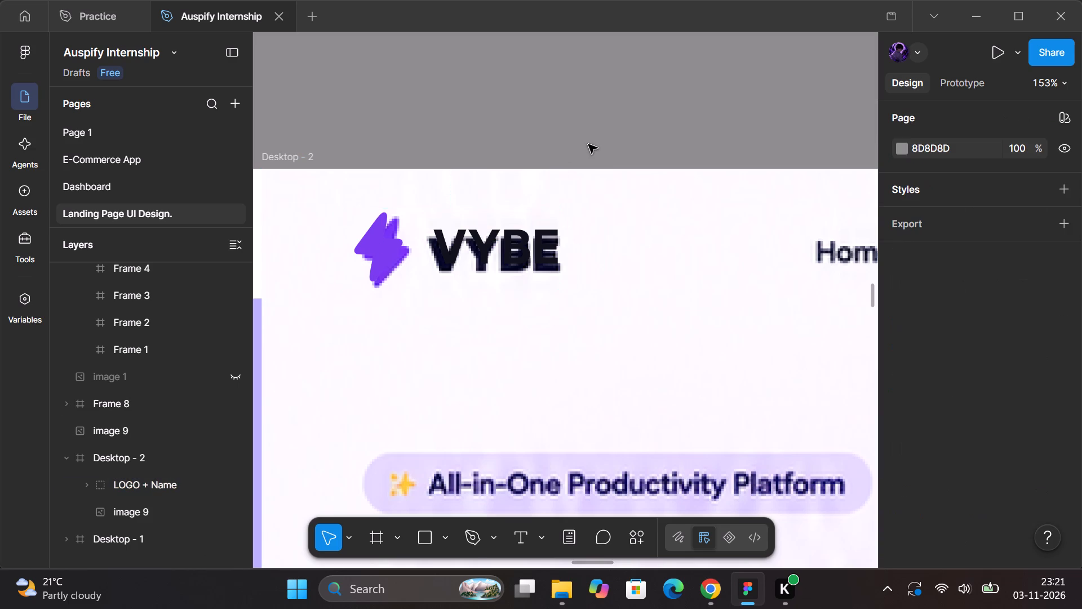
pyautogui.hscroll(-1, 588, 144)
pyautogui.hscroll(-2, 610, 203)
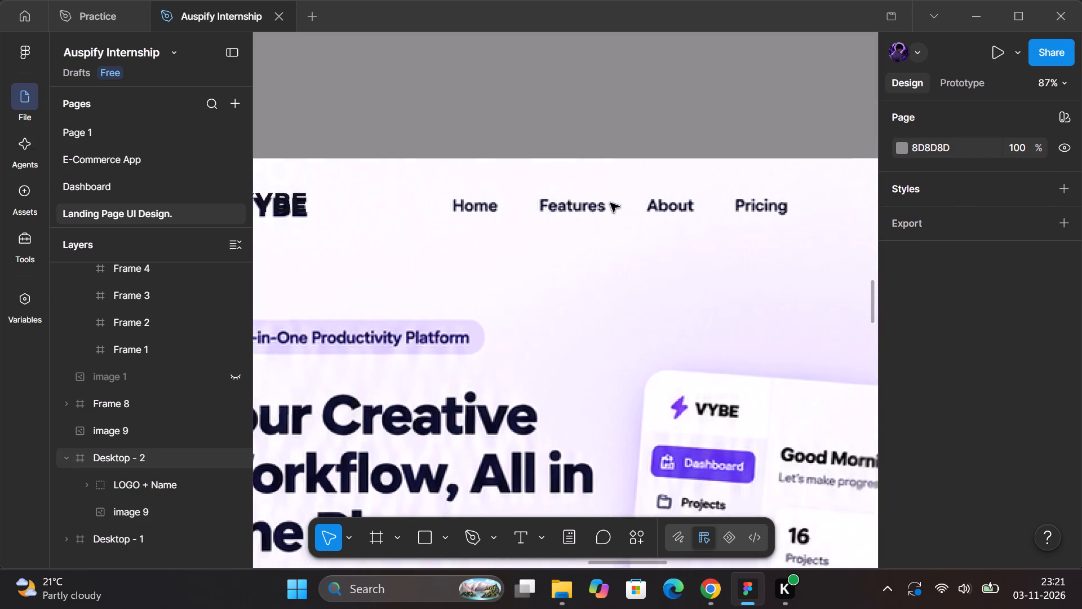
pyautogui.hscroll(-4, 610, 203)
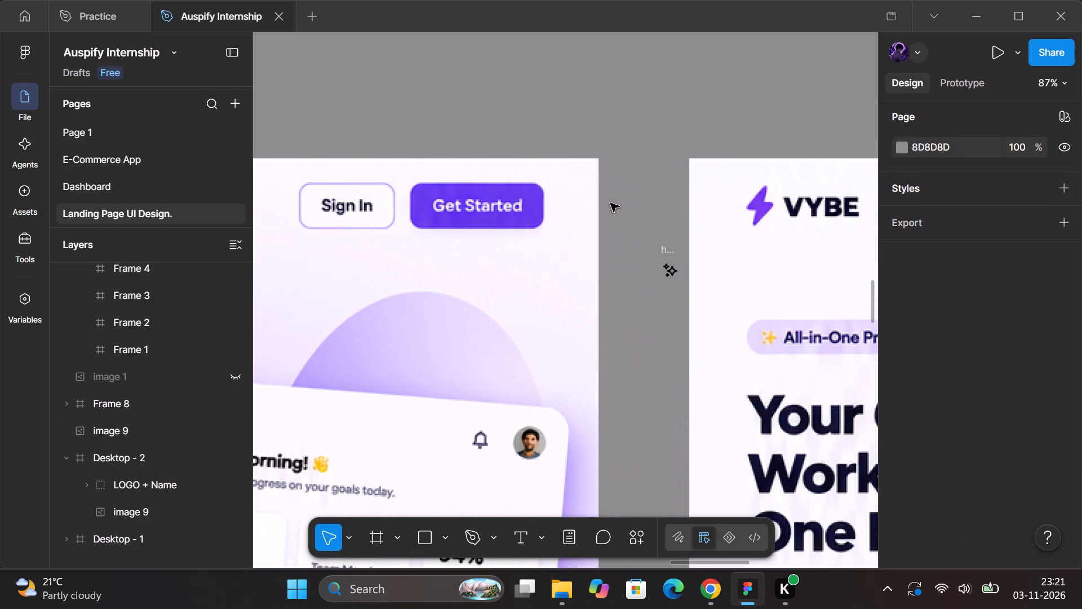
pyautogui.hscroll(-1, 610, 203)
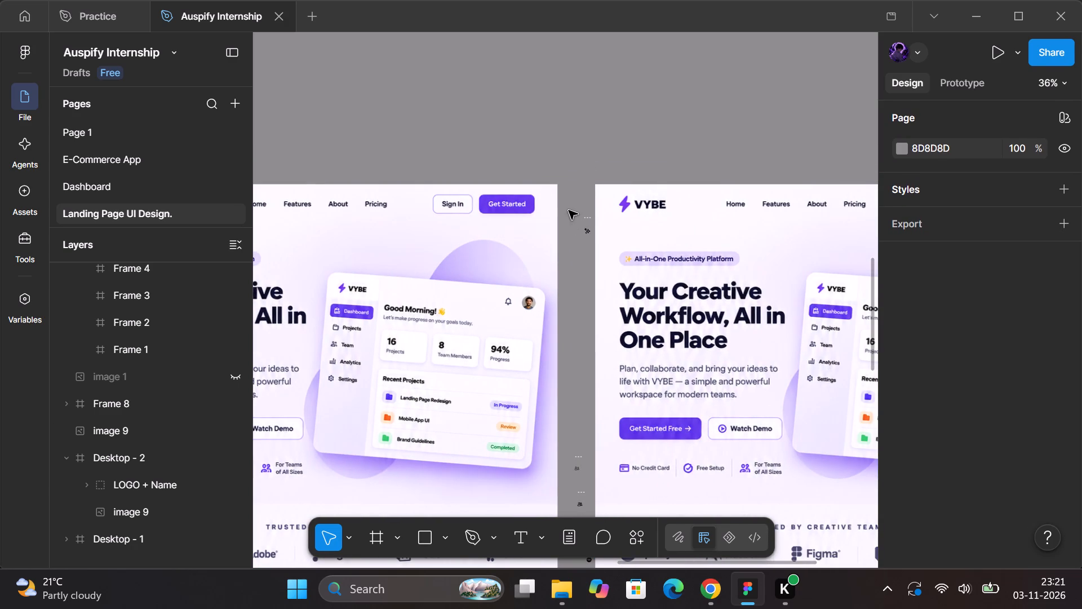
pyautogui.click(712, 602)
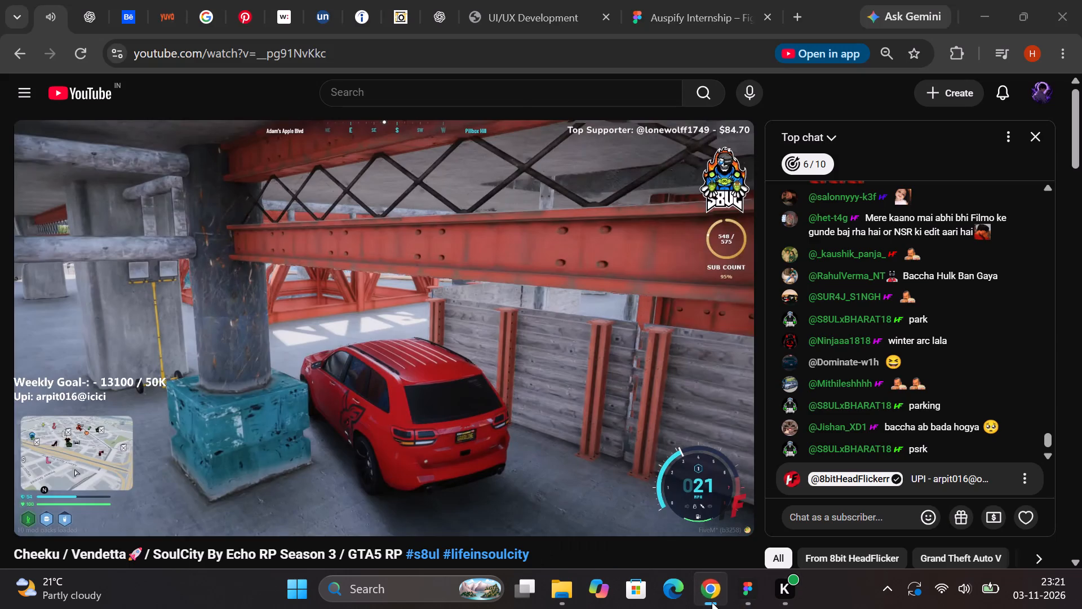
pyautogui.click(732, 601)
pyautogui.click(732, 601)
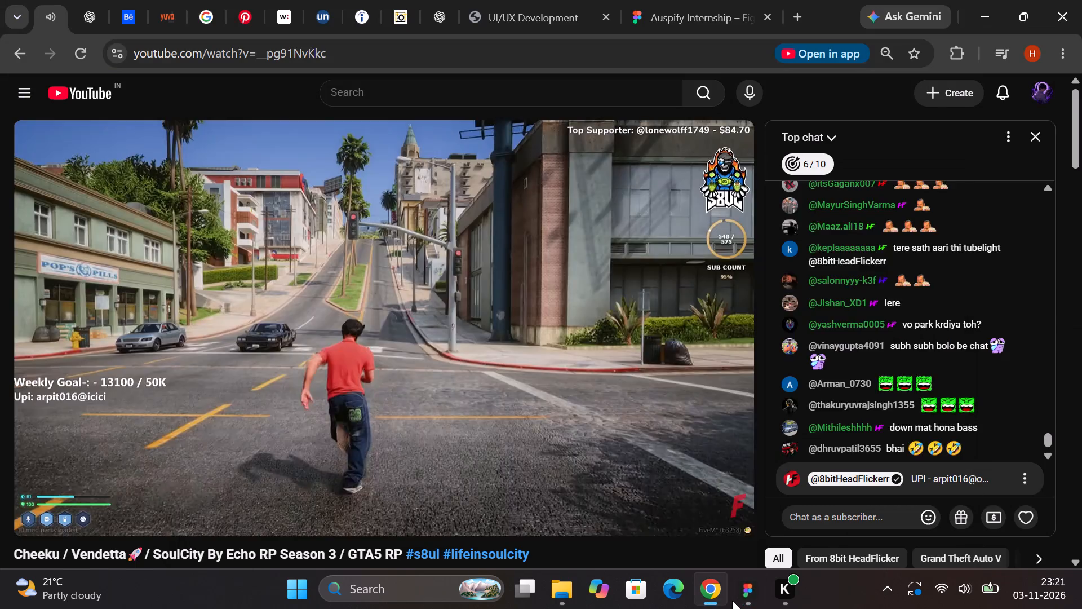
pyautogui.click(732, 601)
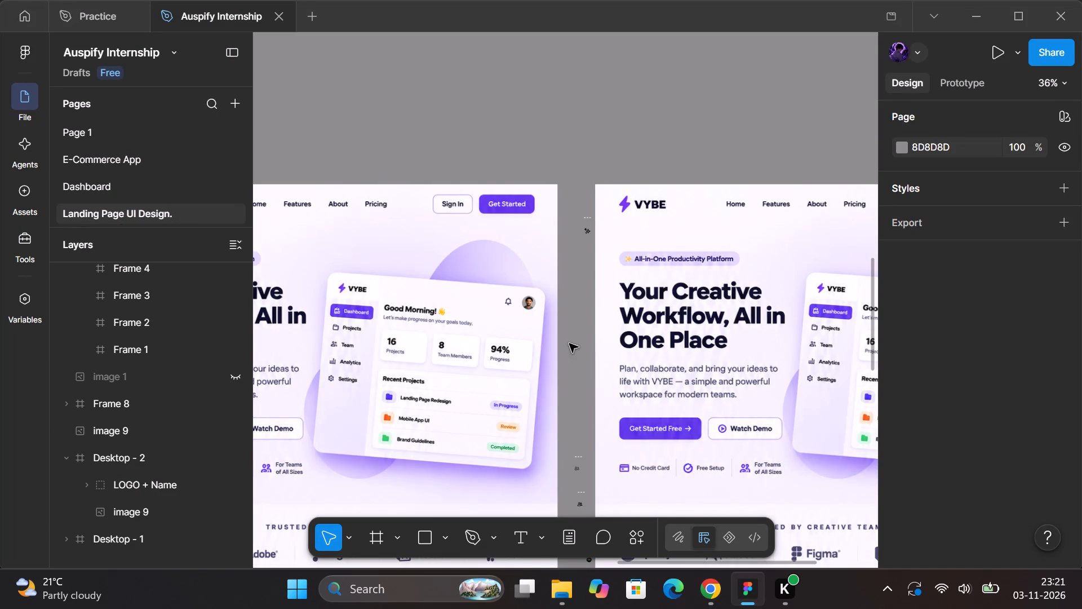
# Draw a rectangle about 178 × 60 in Desktop - 2 over the mockup's Get Started button, at about X 1185, Y 36.
pyautogui.scroll(1, 569, 343)
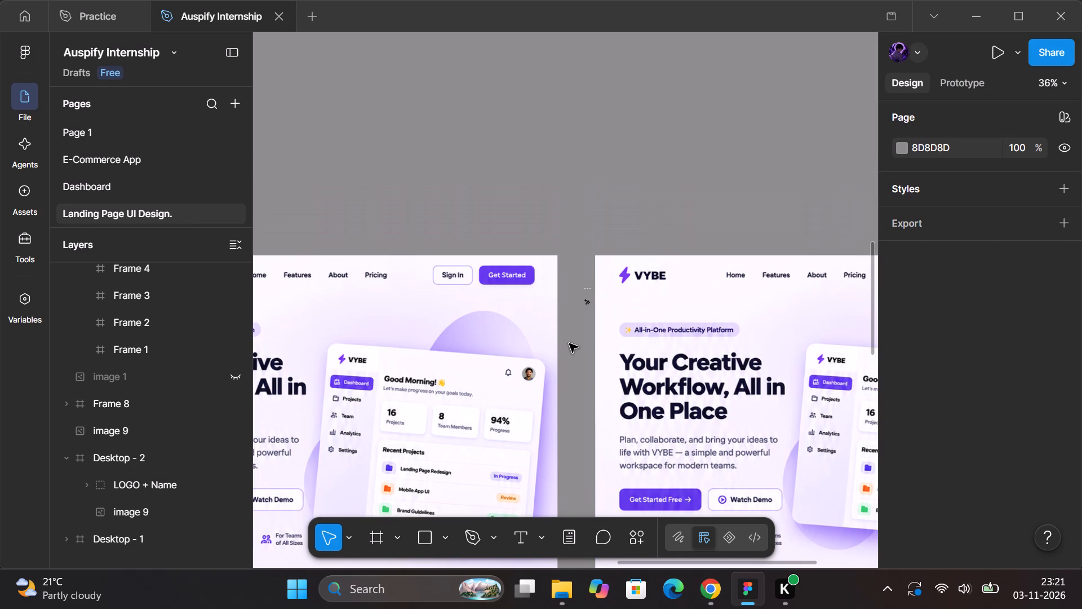
pyautogui.scroll(1, 569, 343)
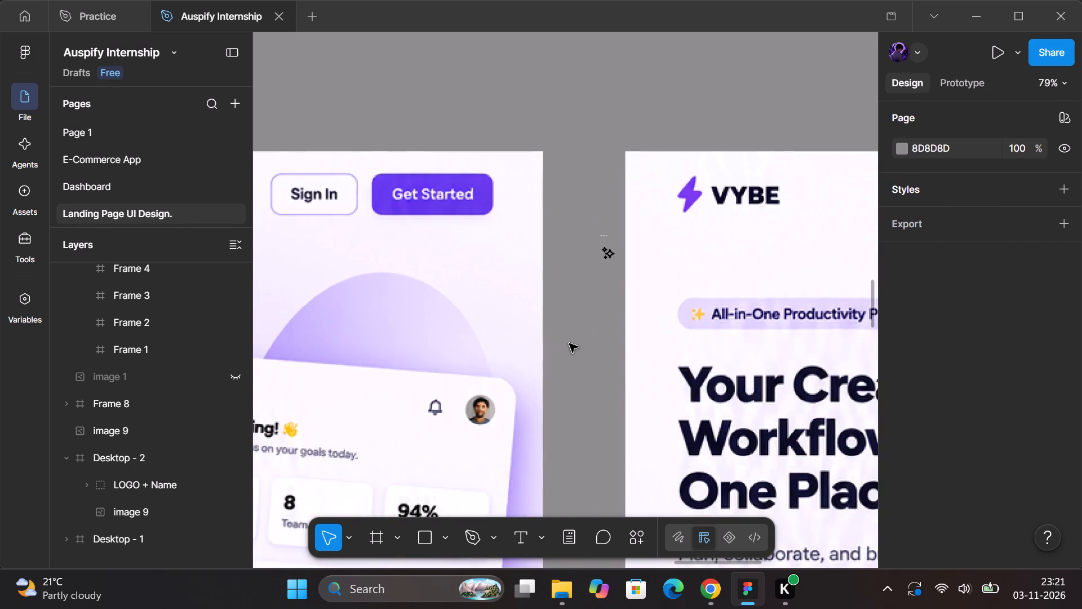
pyautogui.scroll(2, 569, 343)
pyautogui.hscroll(1, 569, 343)
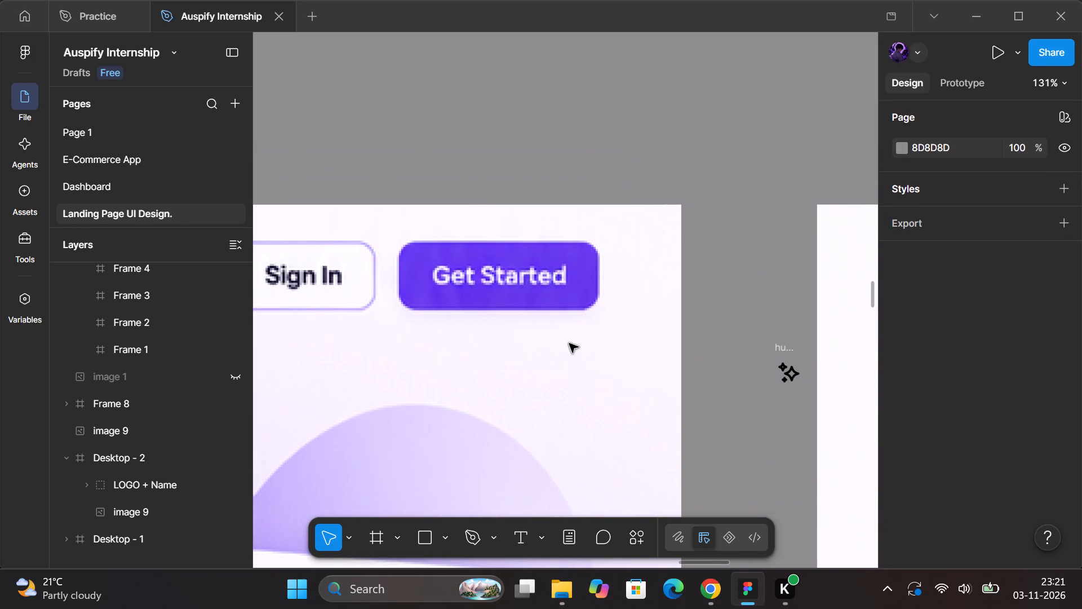
pyautogui.press('r')
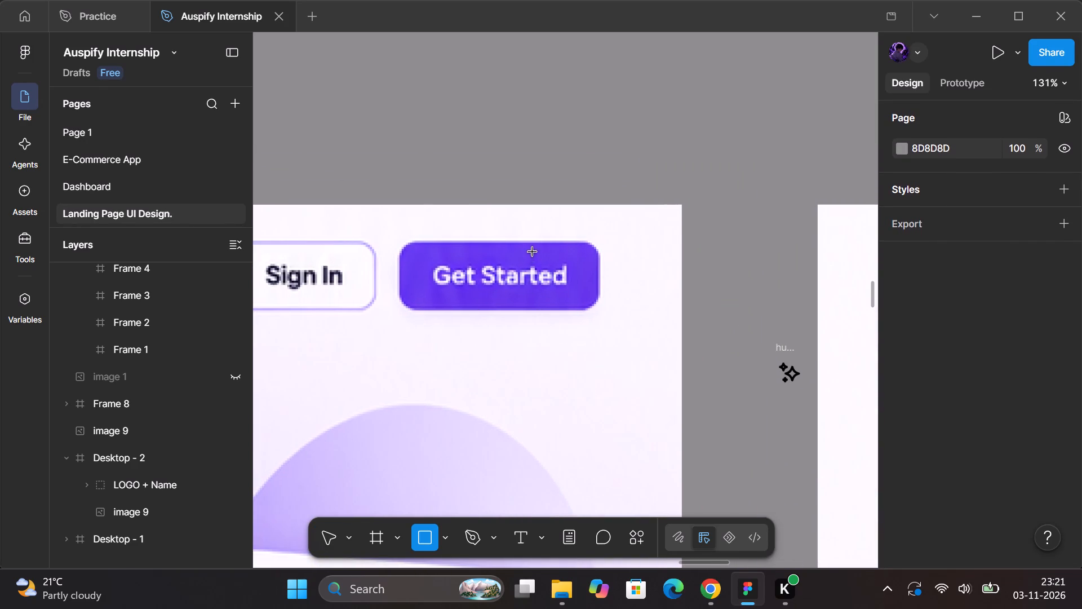
pyautogui.moveTo(542, 244); pyautogui.dragTo(541, 287)
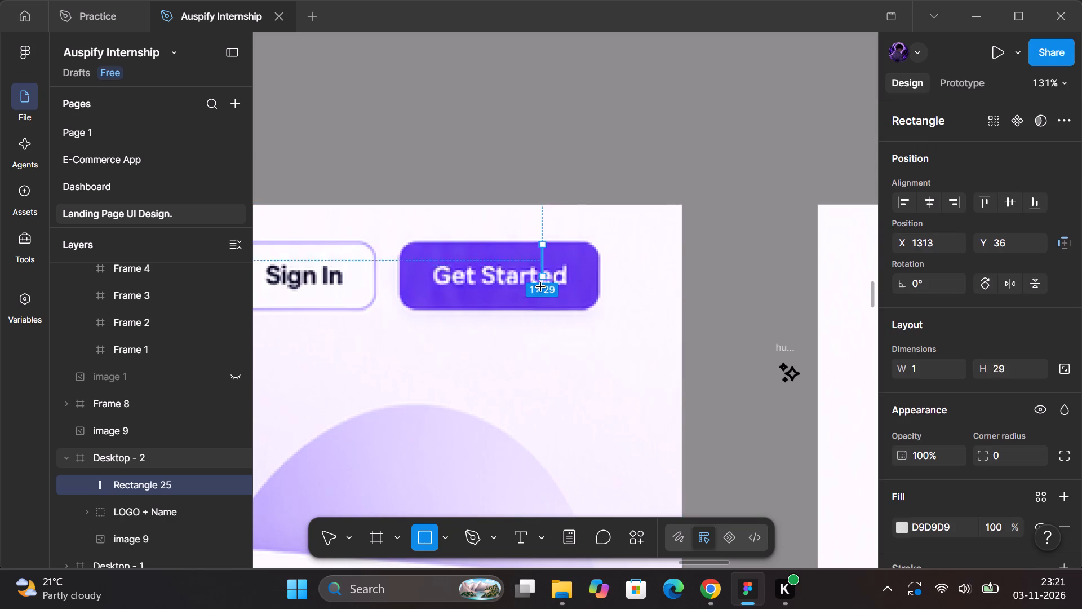
pyautogui.moveTo(541, 287); pyautogui.dragTo(541, 310)
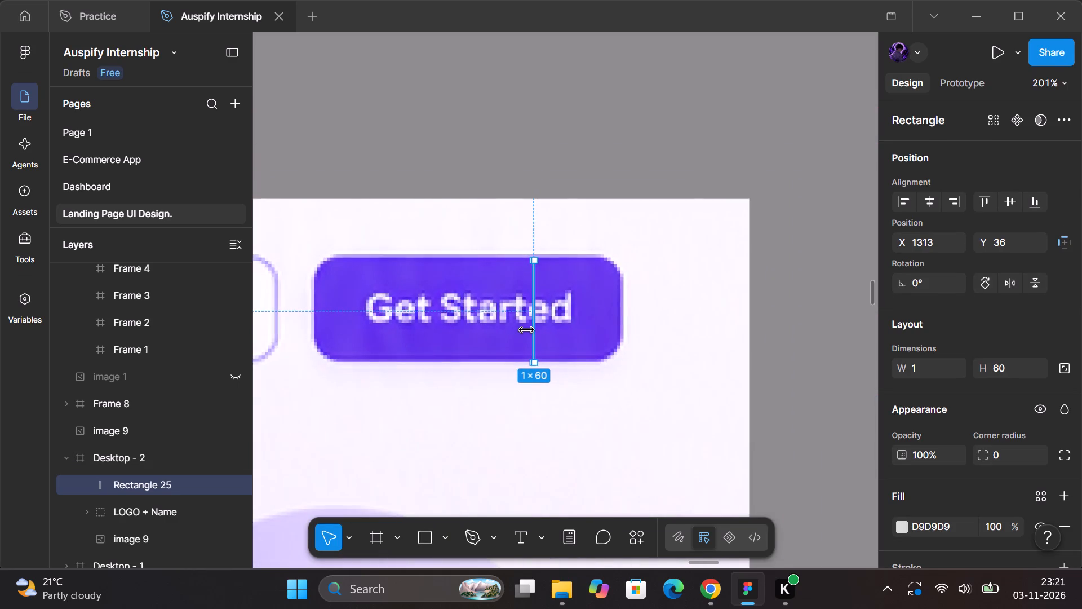
pyautogui.moveTo(539, 310); pyautogui.dragTo(595, 310)
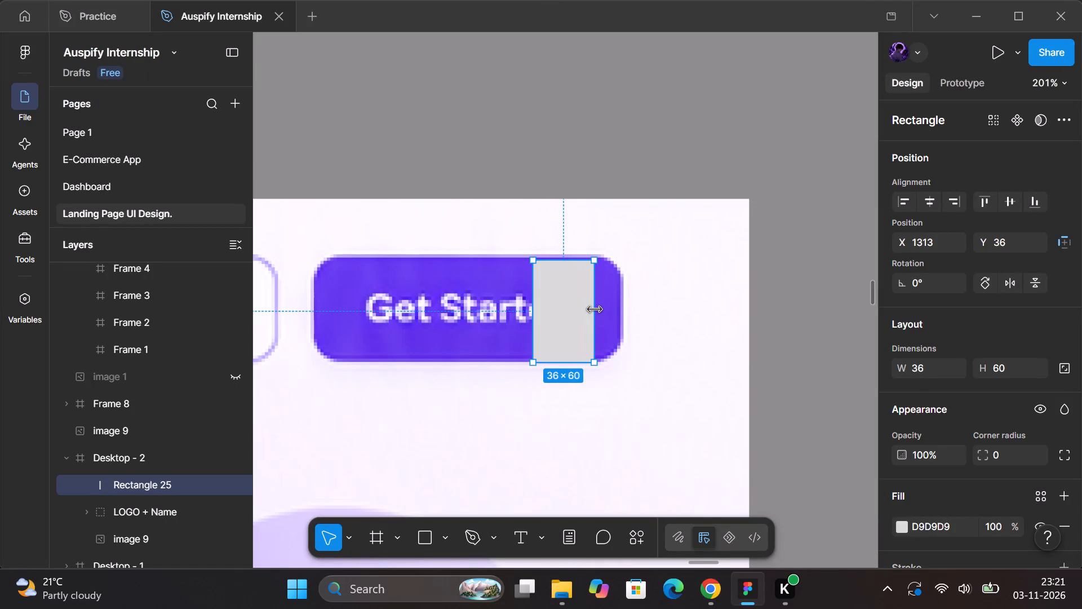
pyautogui.moveTo(595, 310); pyautogui.dragTo(618, 308)
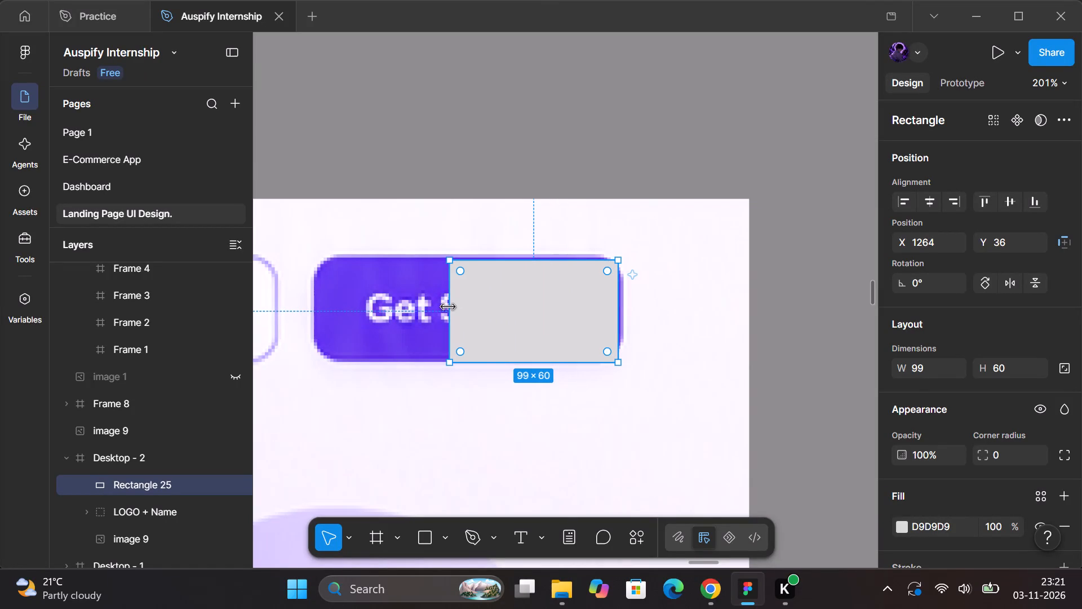
pyautogui.moveTo(448, 306); pyautogui.dragTo(317, 302)
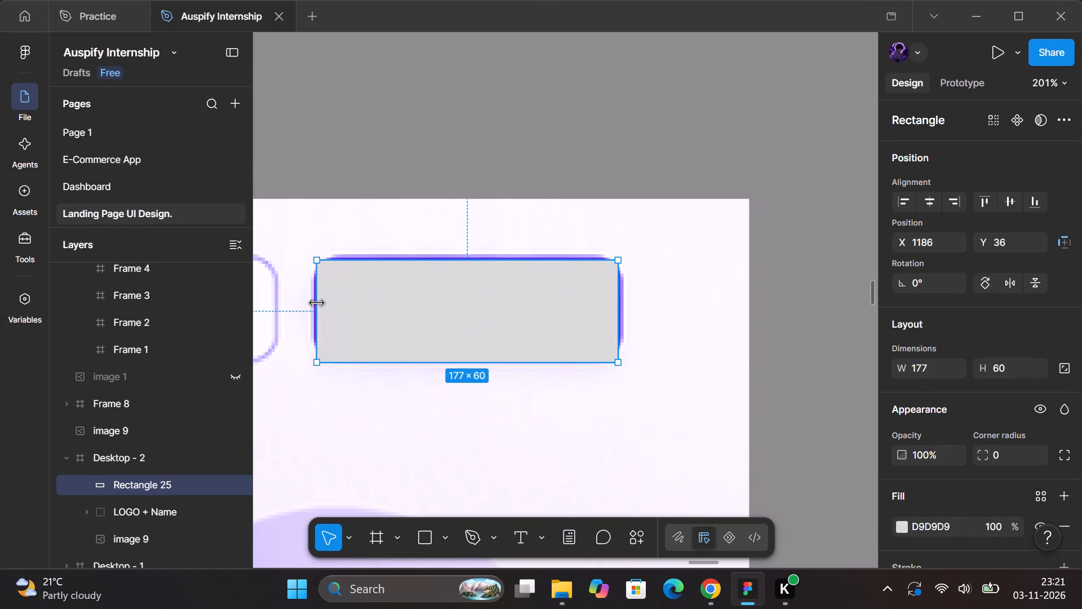
pyautogui.moveTo(317, 302); pyautogui.dragTo(314, 301)
pyautogui.click(620, 289)
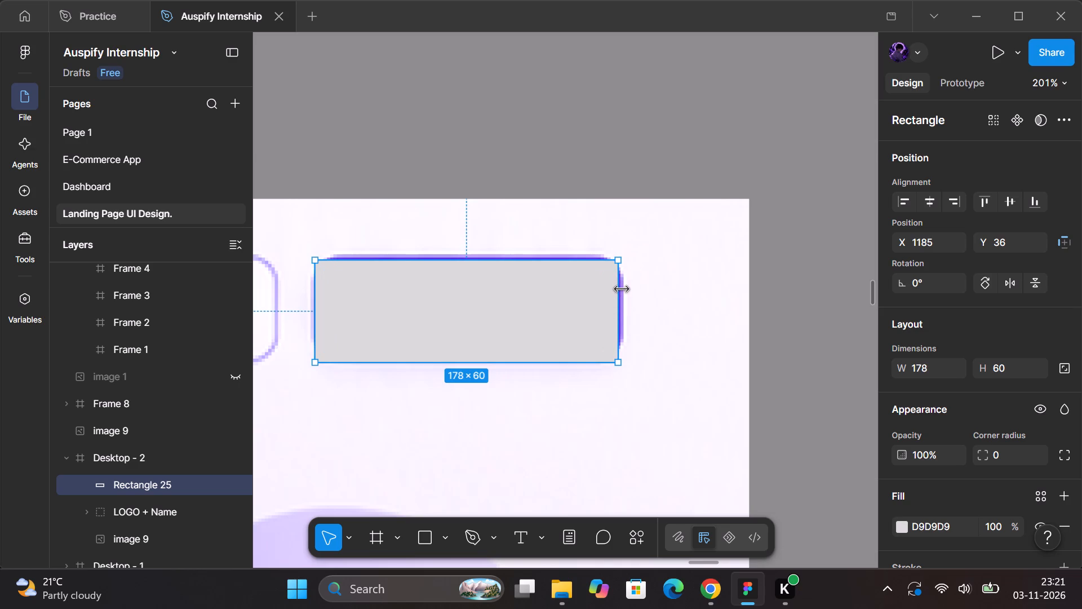
# Set the width of the rectangle over the Get Started button to 180.
pyautogui.click(929, 364)
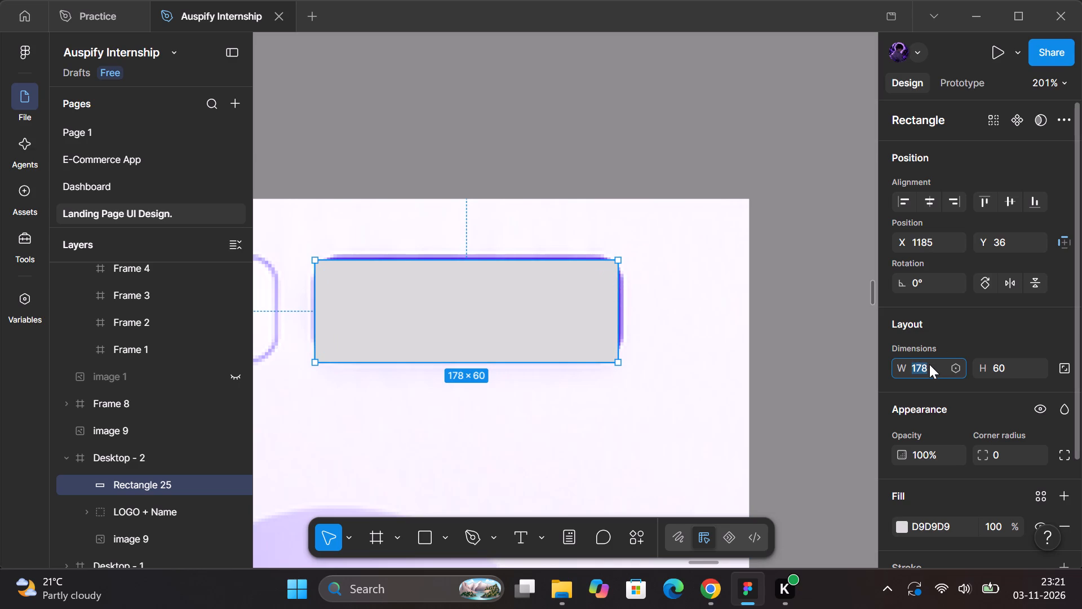
pyautogui.press('Up')
pyautogui.press('Up')
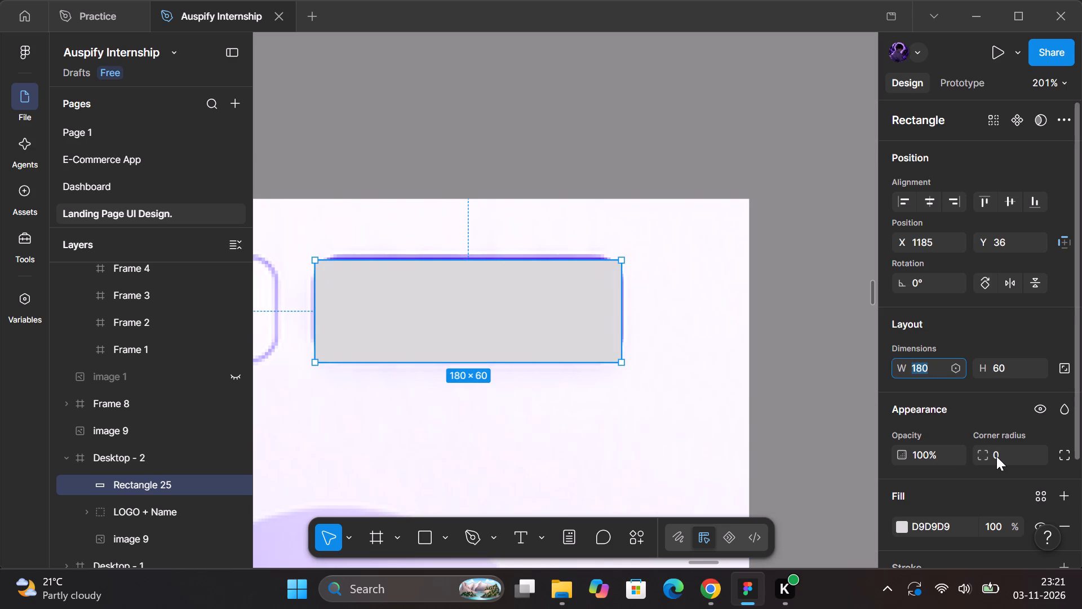
# Set the corner radius of the rectangle over the Get Started button to 16.
pyautogui.click(996, 456)
pyautogui.press('Up')
pyautogui.press('Up')
pyautogui.press('Up')
pyautogui.press('Up')
pyautogui.press('Up')
pyautogui.press('Up')
pyautogui.press('Up')
pyautogui.press('Up')
pyautogui.press('Up')
pyautogui.press('Up')
pyautogui.press('Up')
pyautogui.press('Up')
pyautogui.press('Up')
pyautogui.press('Up')
pyautogui.press('Up')
pyautogui.press('Up')
pyautogui.press('Up')
pyautogui.press('Up')
pyautogui.press('Up')
pyautogui.press('Up')
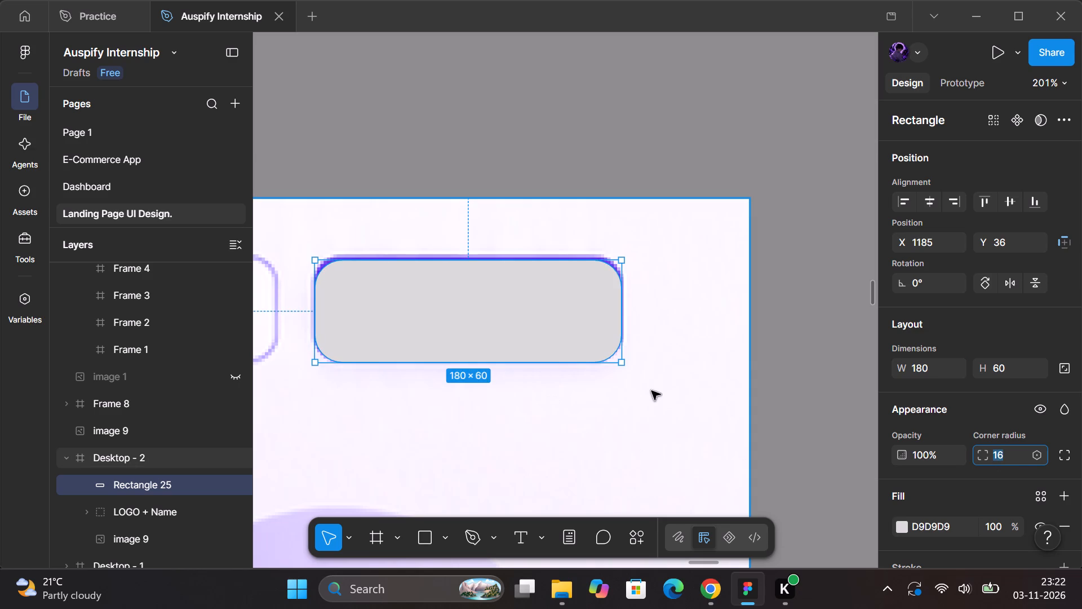
pyautogui.click(834, 377)
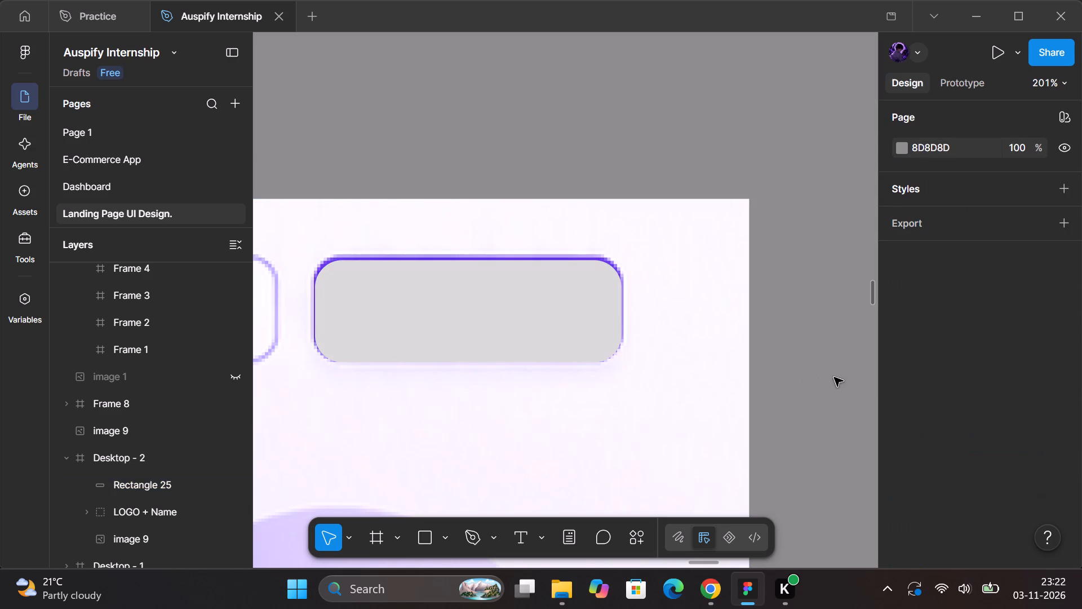
# Draw a short horizontal line on the canvas beside Desktop - 2 and set its length to 60.
pyautogui.press('l')
pyautogui.moveTo(835, 364); pyautogui.dragTo(796, 365)
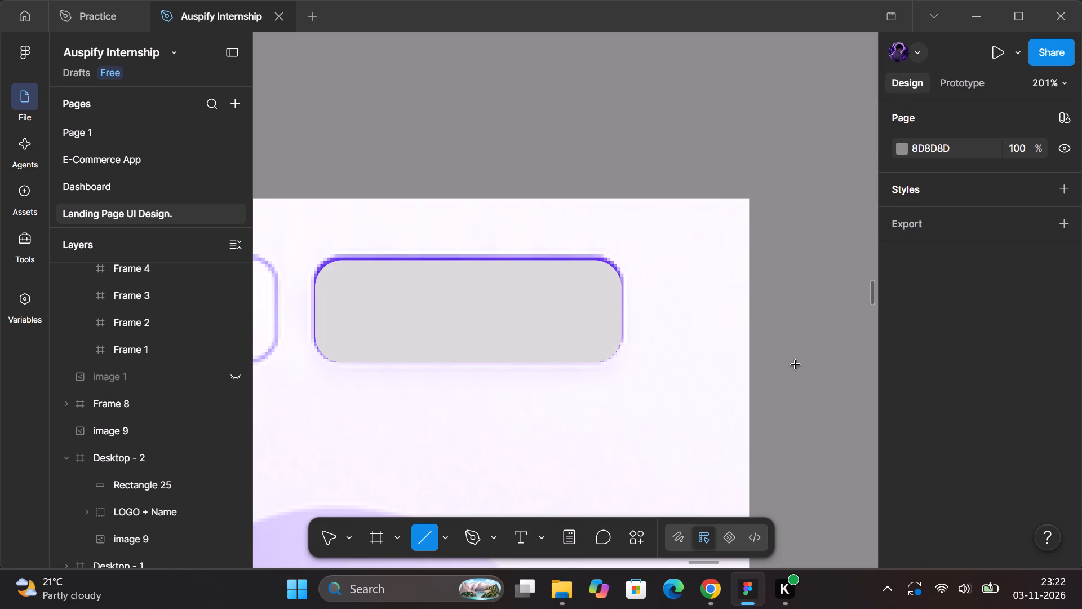
pyautogui.moveTo(796, 365); pyautogui.dragTo(789, 365)
pyautogui.click(944, 363)
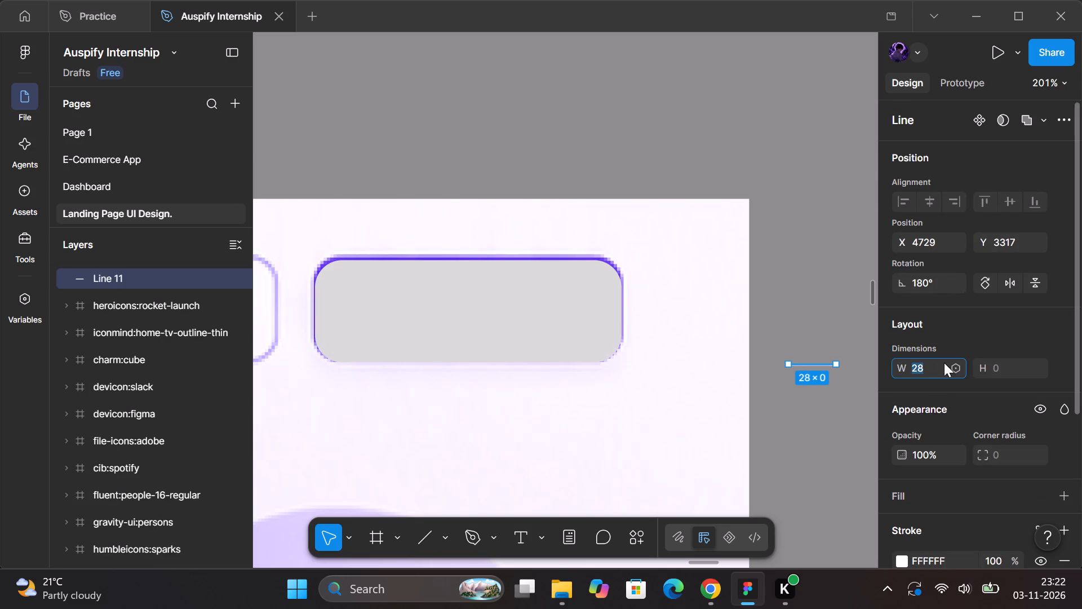
pyautogui.write('60')
pyautogui.press('Return')
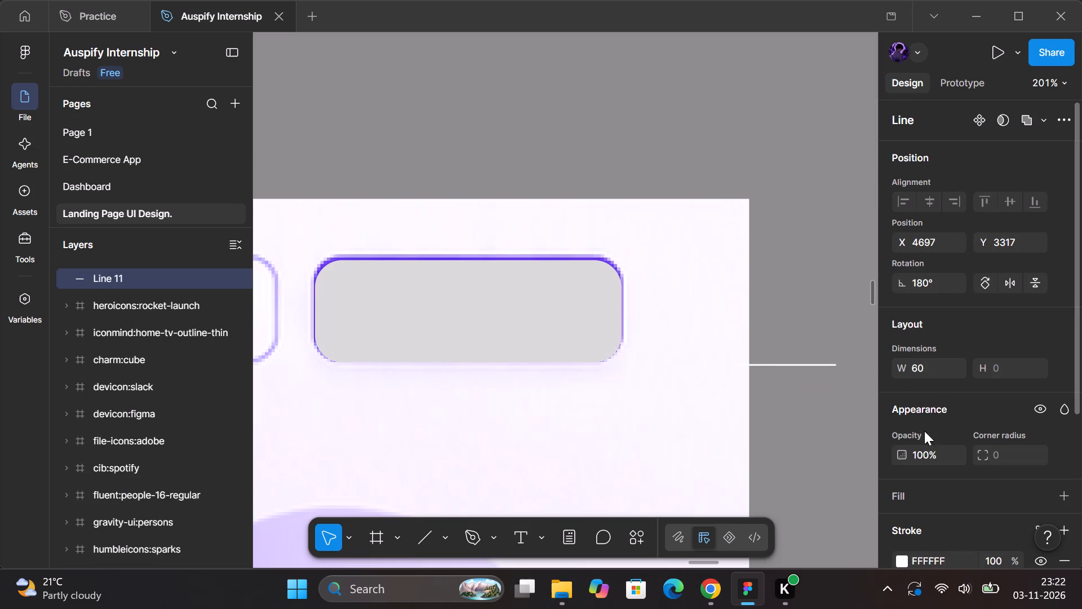
# Change the stroke colour of the 60-long line to black, 000000.
pyautogui.click(906, 566)
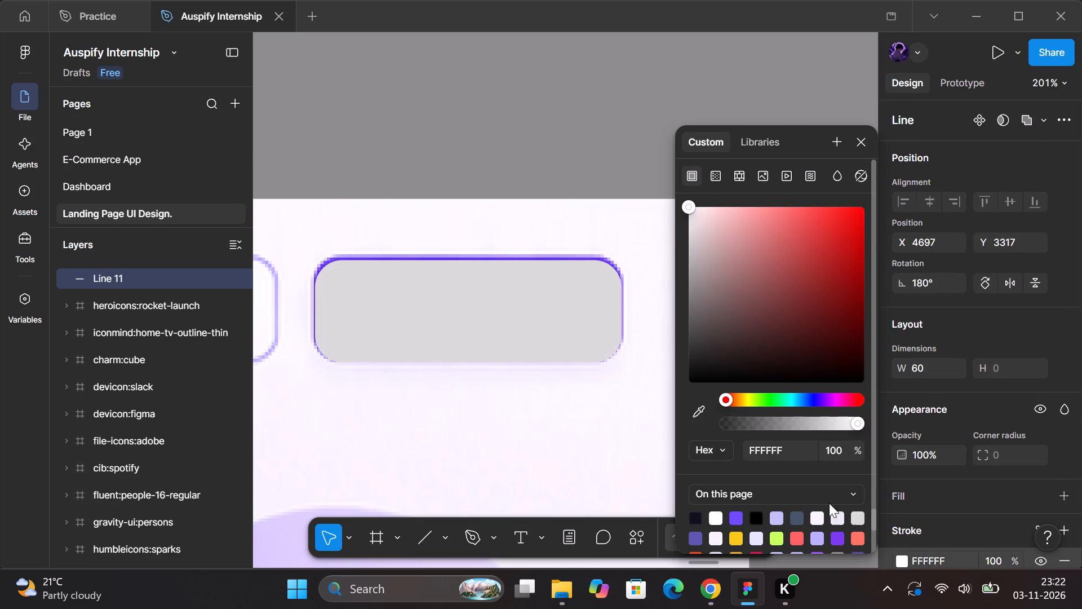
pyautogui.click(759, 519)
pyautogui.click(570, 174)
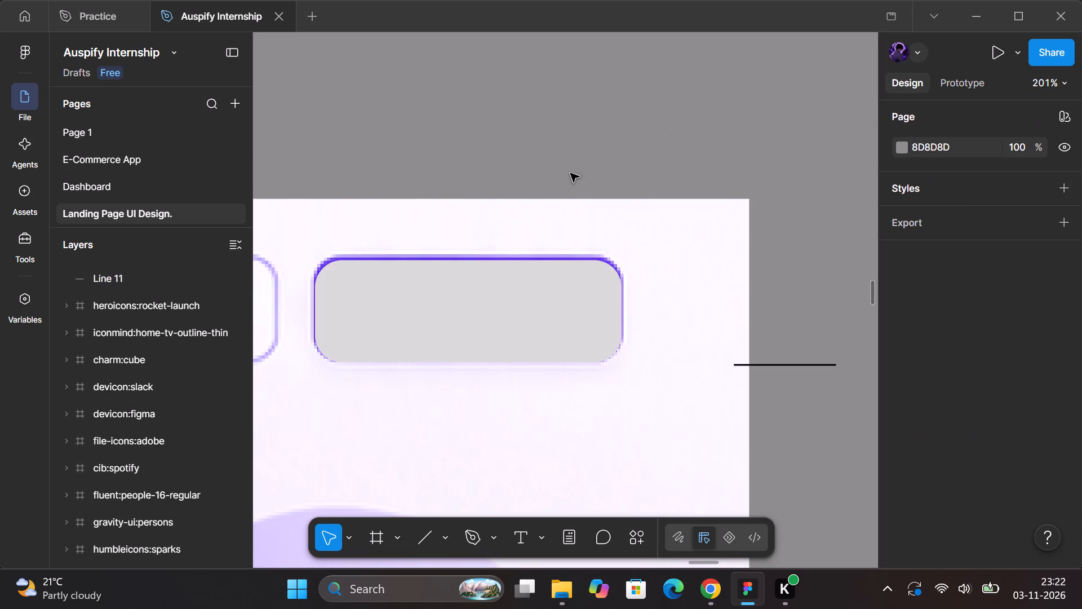
# Move the line into Desktop - 2 beside the button rectangle, aligned to the frame's right edge as a 60 margin guide.
pyautogui.moveTo(786, 365); pyautogui.dragTo(716, 304)
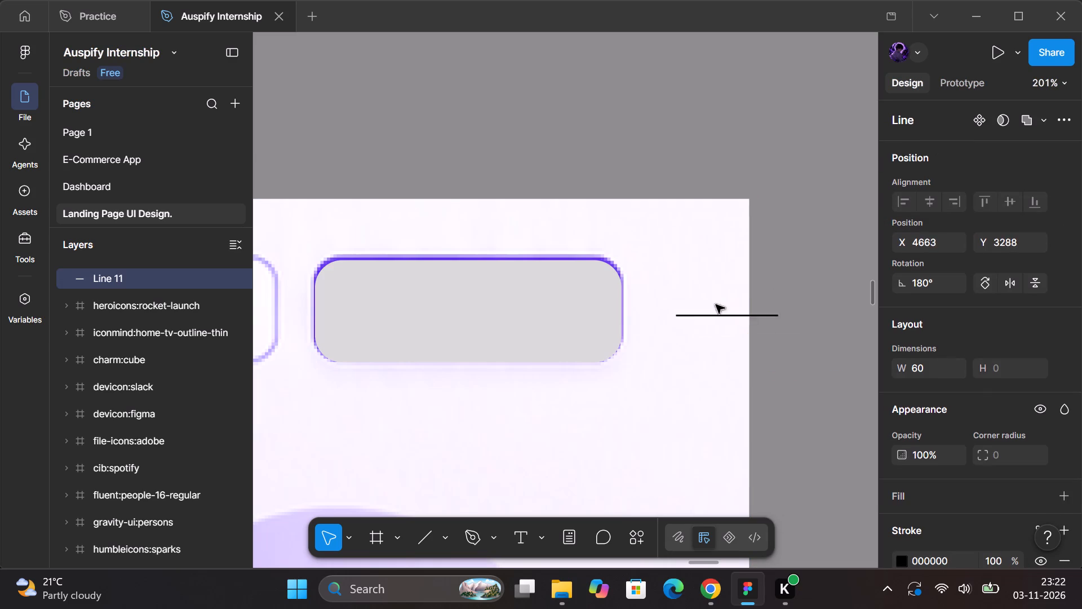
pyautogui.moveTo(716, 304); pyautogui.dragTo(699, 303)
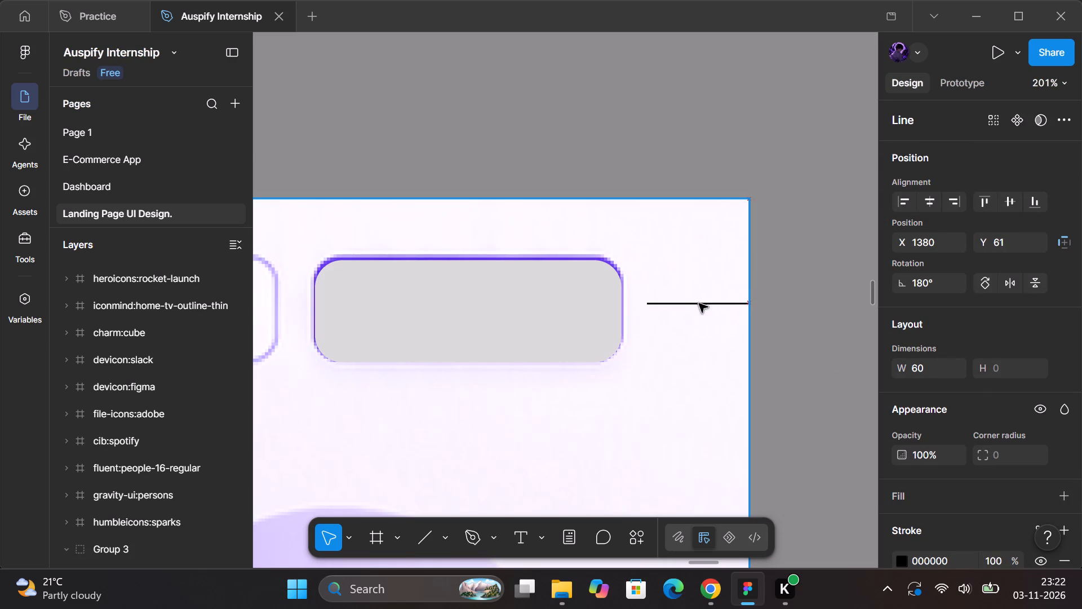
pyautogui.moveTo(699, 303); pyautogui.dragTo(699, 303)
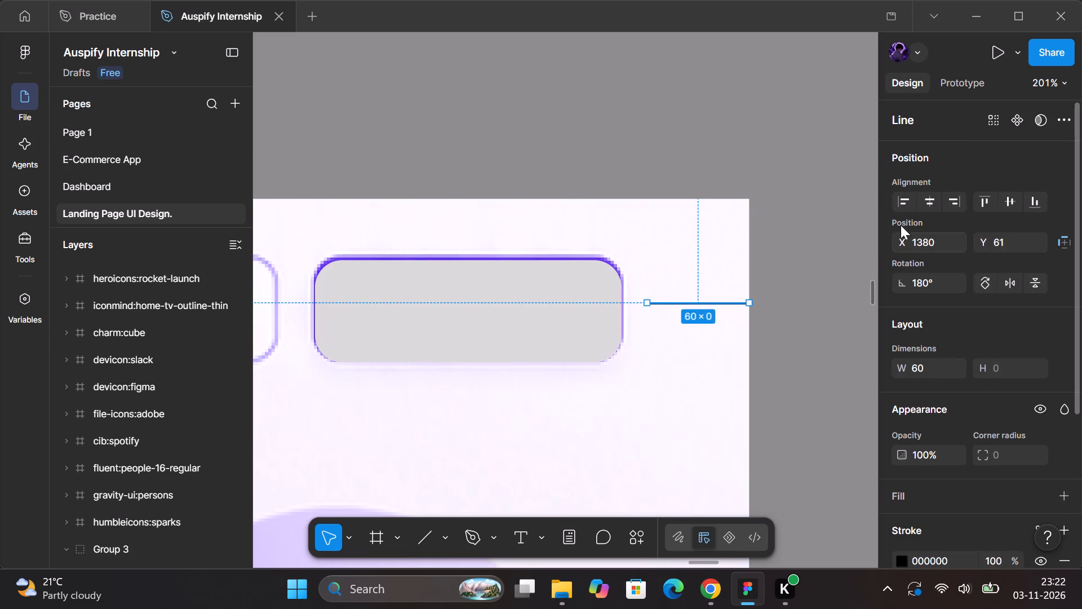
pyautogui.click(948, 200)
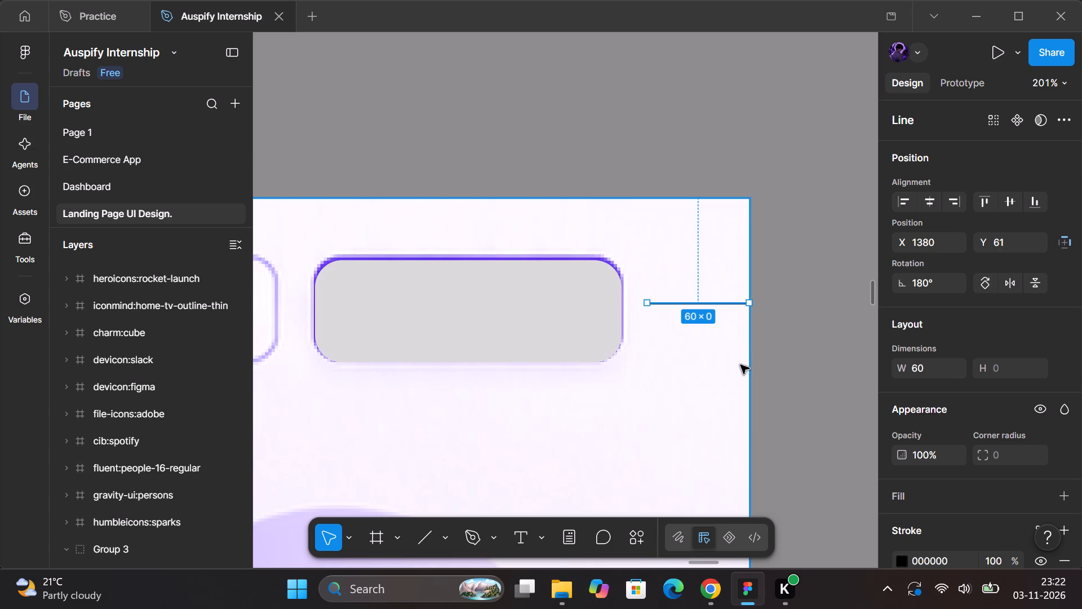
# Nudge the Get Started button rectangle right to X 1200 so it meets the inner end of the margin line.
pyautogui.click(570, 334)
pyautogui.press('Right')
pyautogui.press('Right')
pyautogui.press('Right')
pyautogui.press('Right')
pyautogui.press('Right')
pyautogui.press('Right')
pyautogui.press('Right')
pyautogui.press('Right')
pyautogui.press('Right')
pyautogui.press('Right')
pyautogui.press('Right')
pyautogui.press('Right')
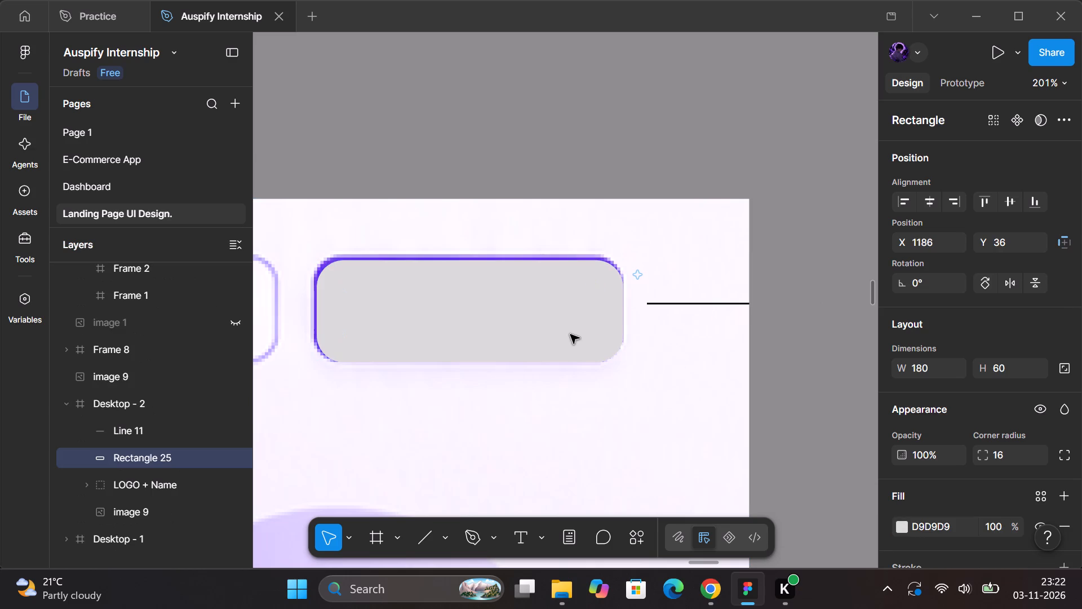
pyautogui.press('Right')
pyautogui.press('Right')
pyautogui.press('Right')
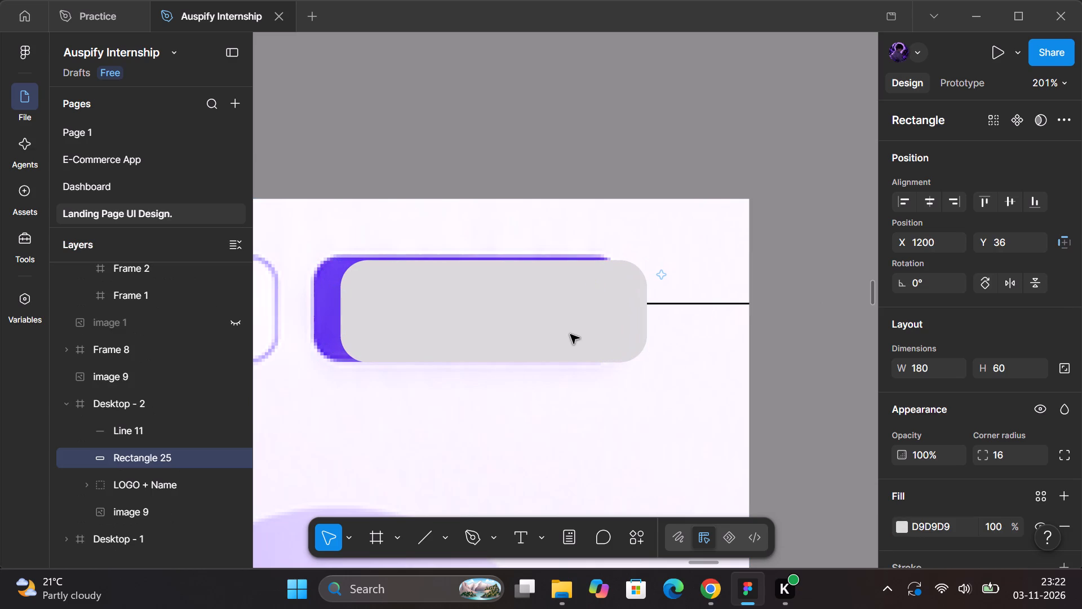
# Duplicate the button rectangle and place the copy over the mockup's Sign In button at X 982, Y 36.
pyautogui.hscroll(1, 570, 334)
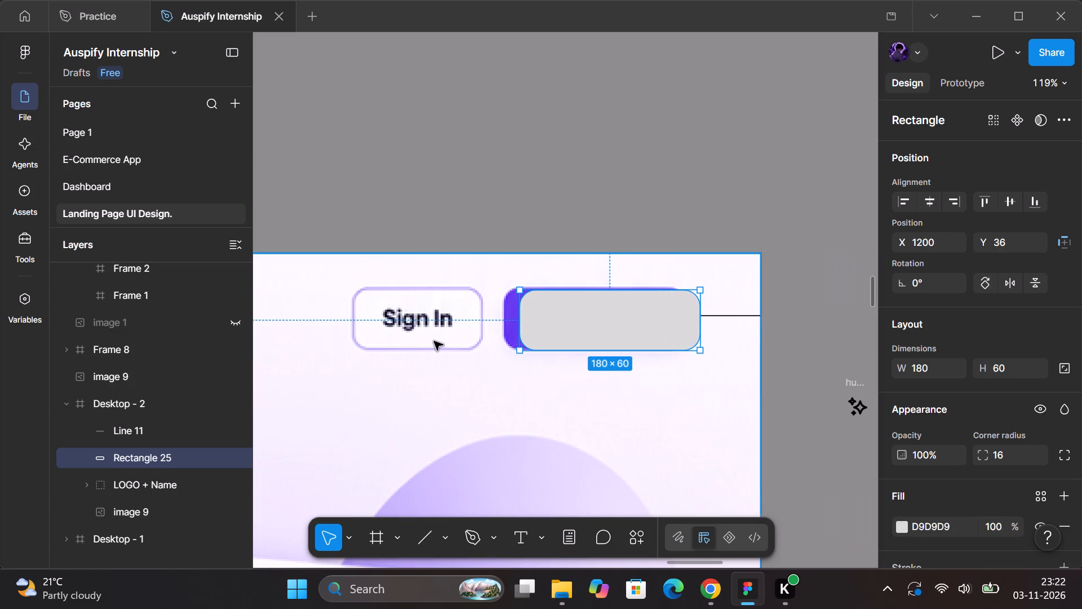
pyautogui.hscroll(1, 429, 341)
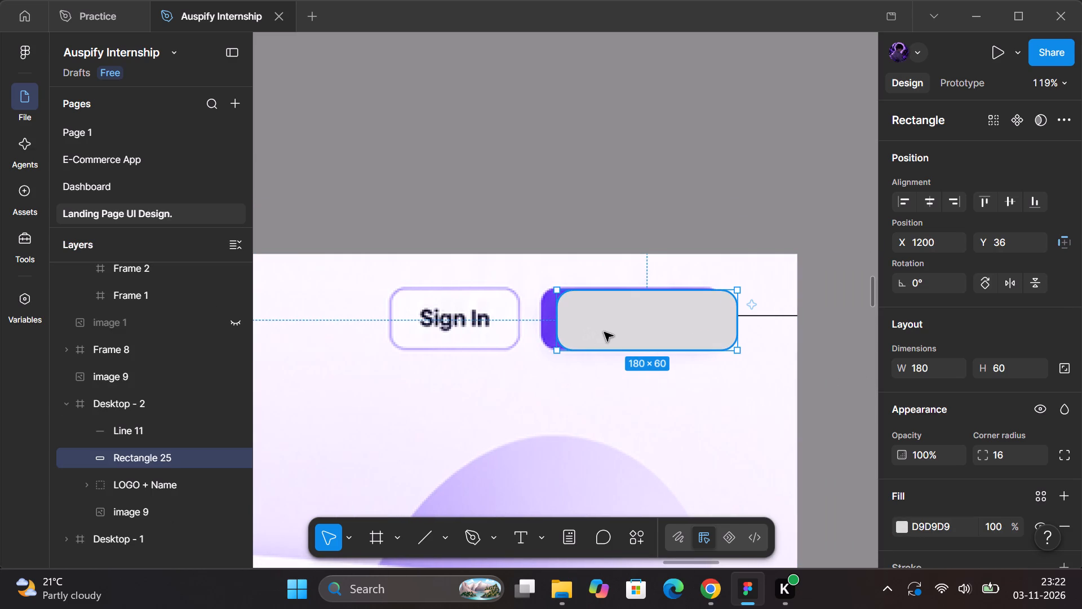
pyautogui.moveTo(605, 332); pyautogui.dragTo(403, 329)
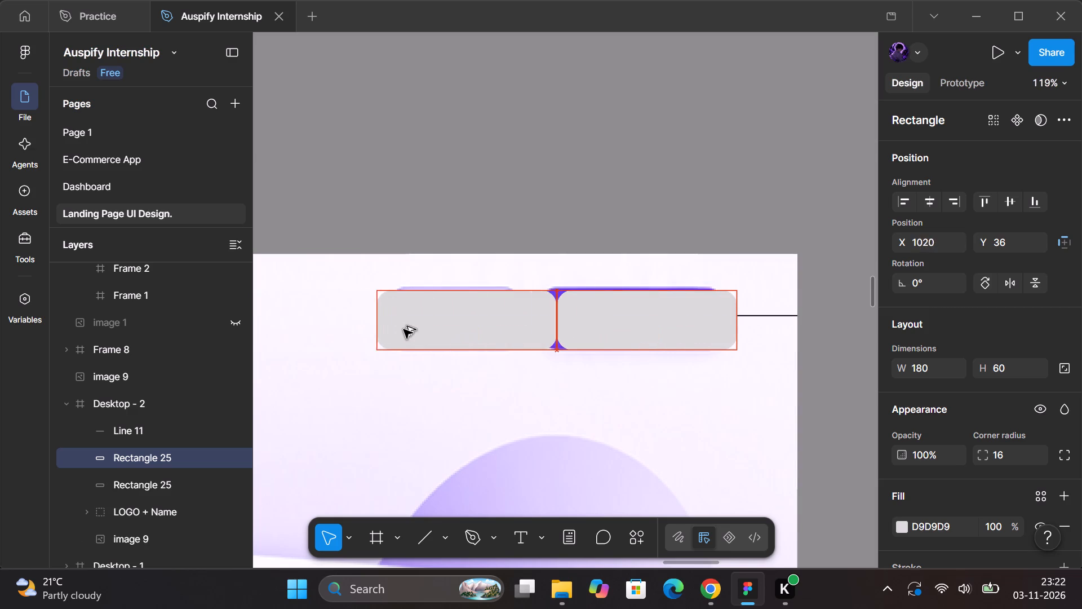
pyautogui.moveTo(403, 329); pyautogui.dragTo(391, 329)
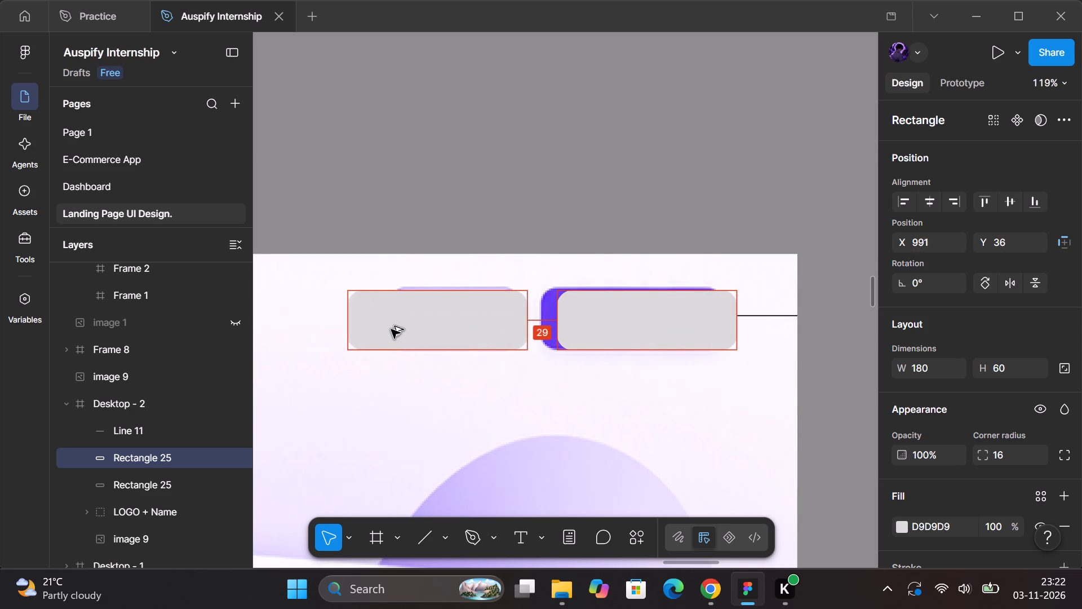
pyautogui.moveTo(391, 329); pyautogui.dragTo(387, 329)
pyautogui.press('Left')
pyautogui.press('Left')
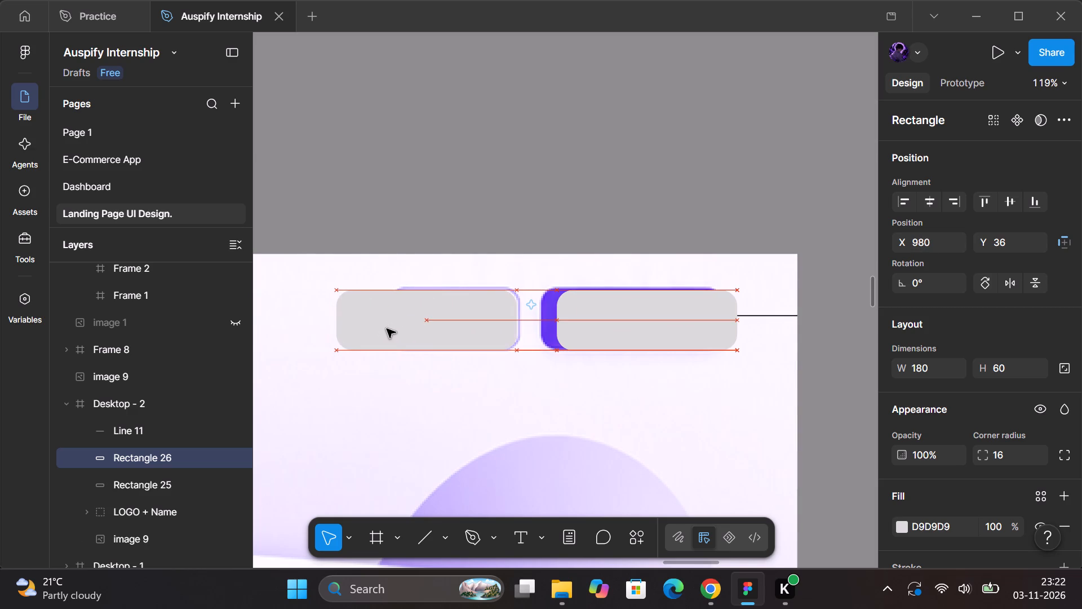
pyautogui.press('Right')
pyautogui.press('Right')
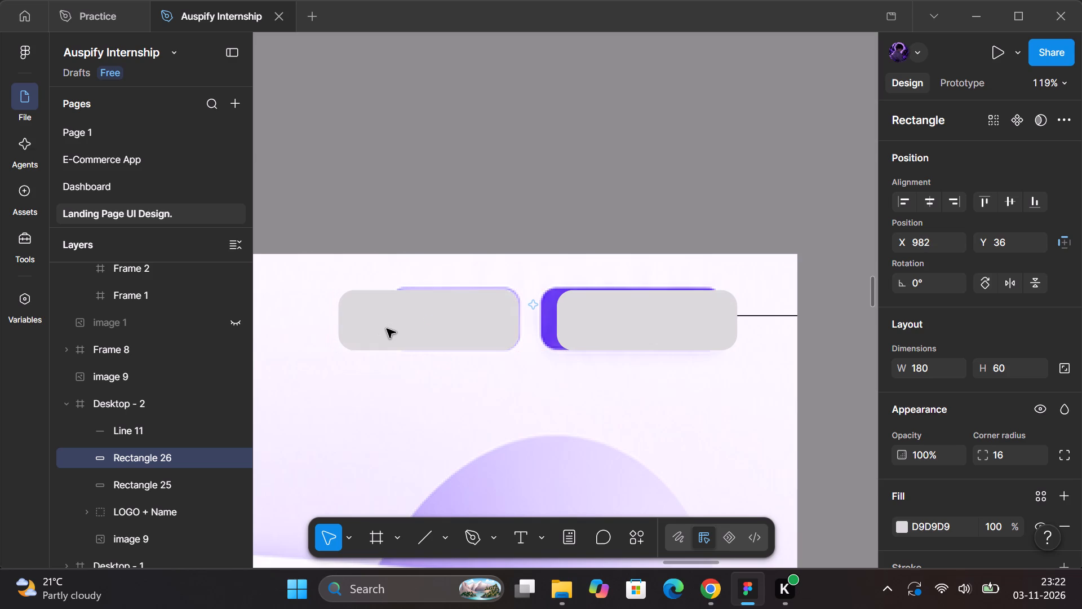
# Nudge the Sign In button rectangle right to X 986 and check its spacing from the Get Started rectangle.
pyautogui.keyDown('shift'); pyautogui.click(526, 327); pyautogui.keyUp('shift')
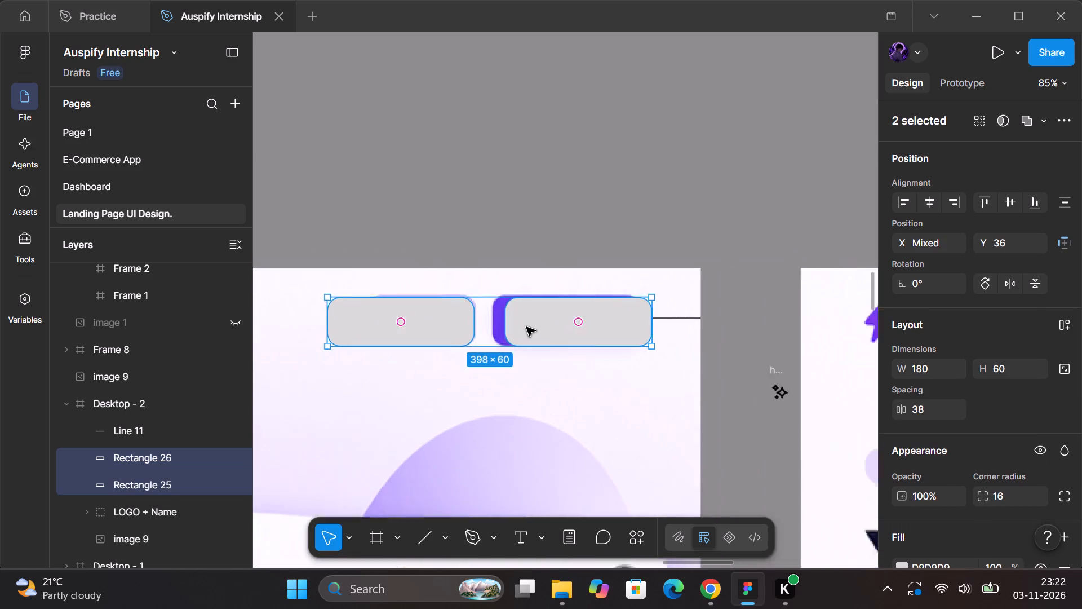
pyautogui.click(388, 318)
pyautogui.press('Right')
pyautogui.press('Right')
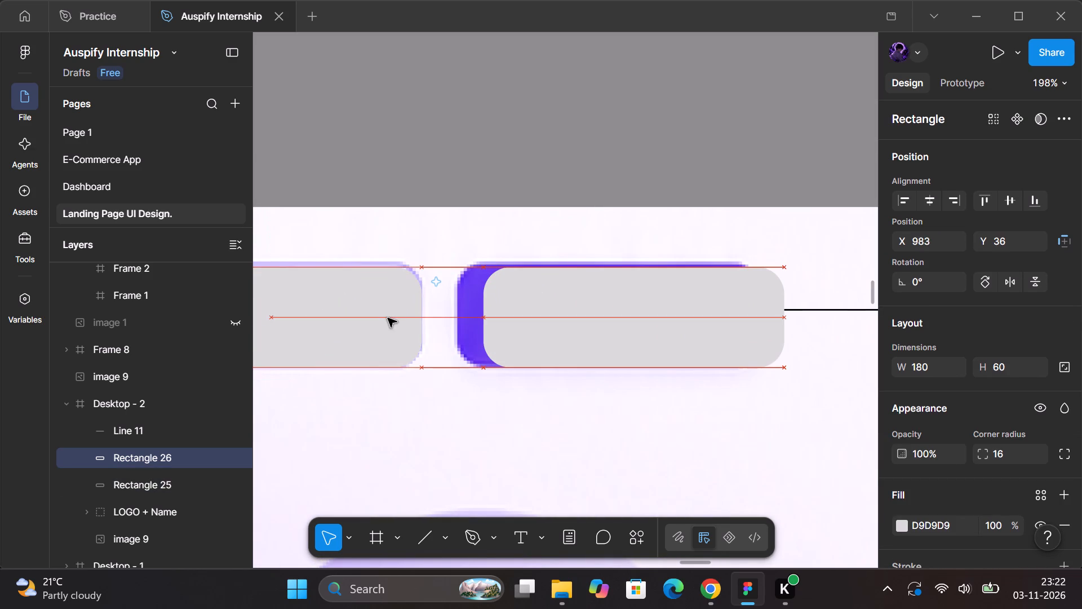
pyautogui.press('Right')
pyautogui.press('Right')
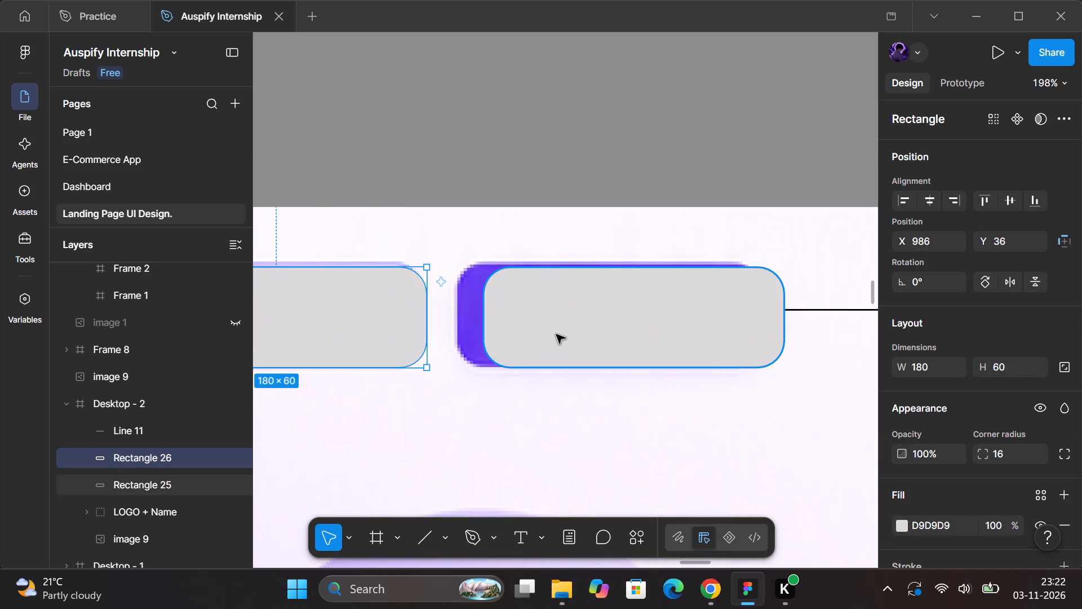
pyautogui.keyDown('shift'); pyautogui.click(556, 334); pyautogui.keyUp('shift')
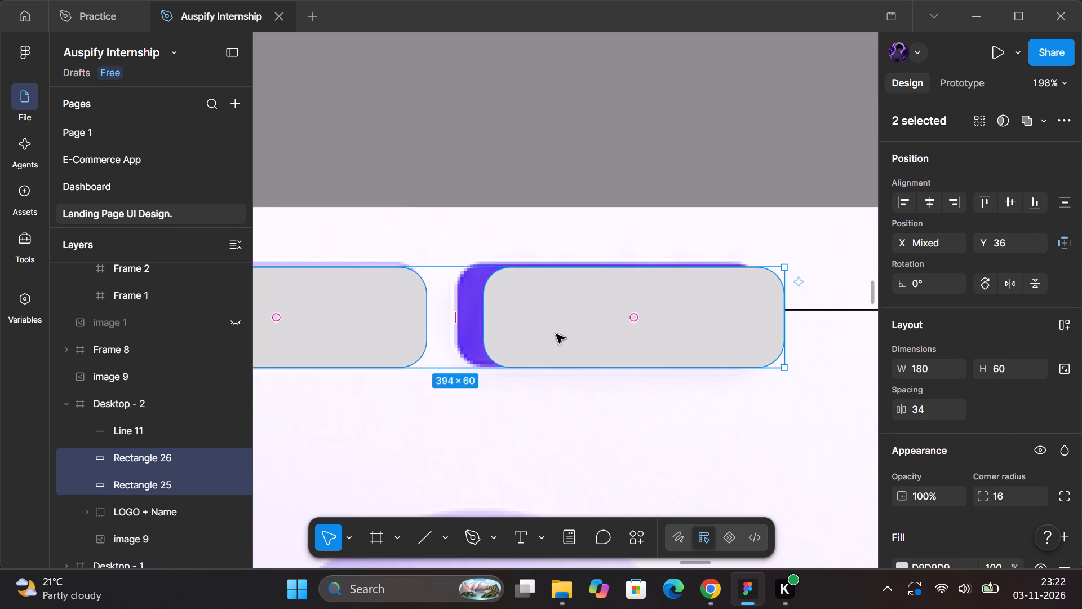
# Nudge the Sign In button rectangle left to X 980, leaving a spacing of 40 to the Get Started rectangle.
pyautogui.hscroll(1, 556, 334)
pyautogui.click(506, 334)
pyautogui.hscroll(1, 506, 334)
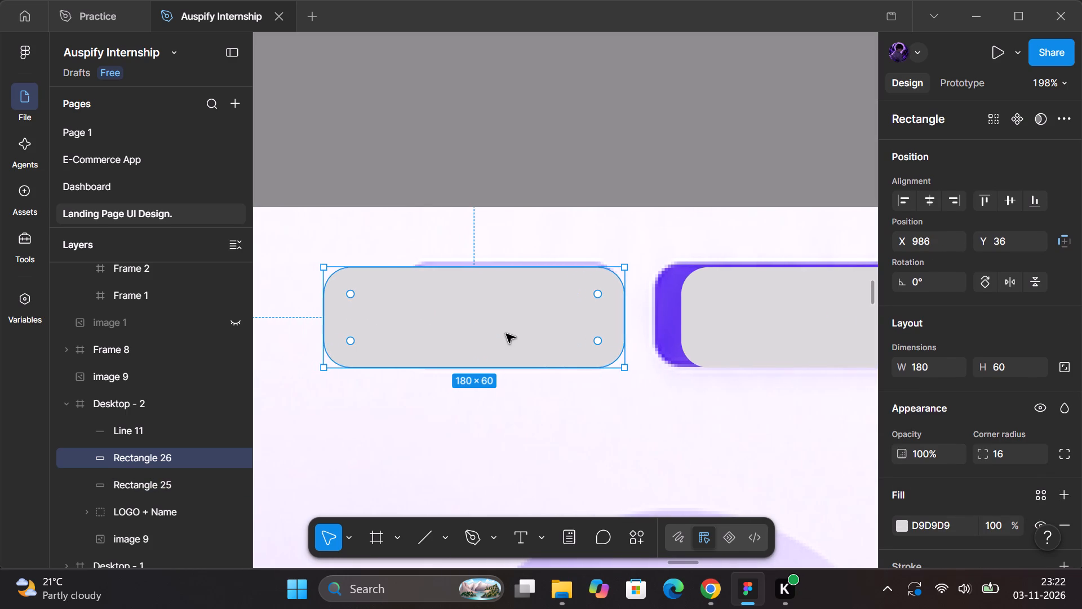
pyautogui.press('Left')
pyautogui.press('Left')
pyautogui.press('Left')
pyautogui.press('Left')
pyautogui.press('Left')
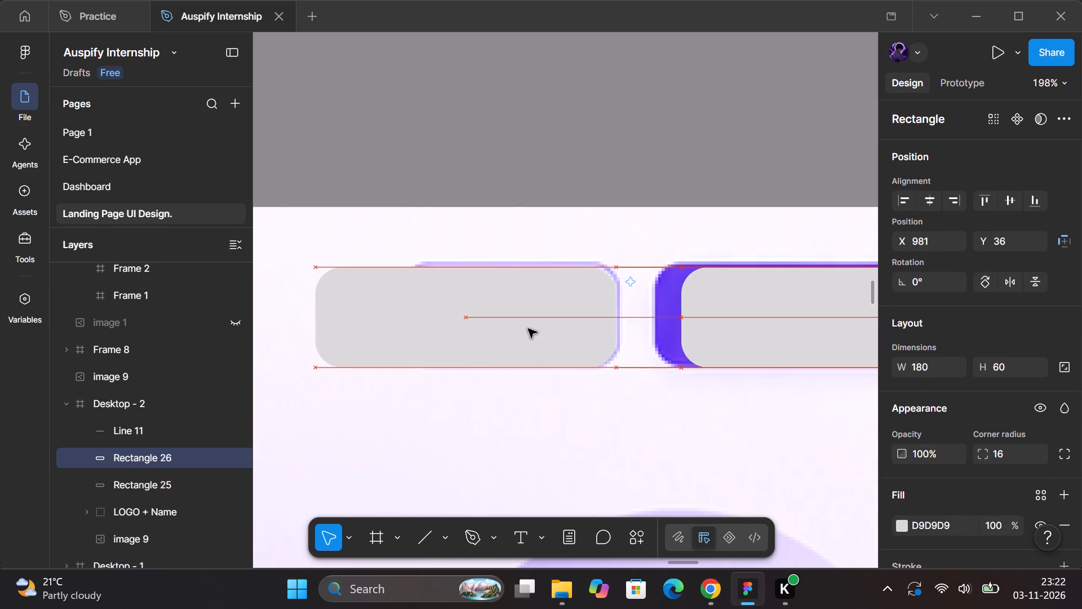
pyautogui.press('Right')
pyautogui.press('Right')
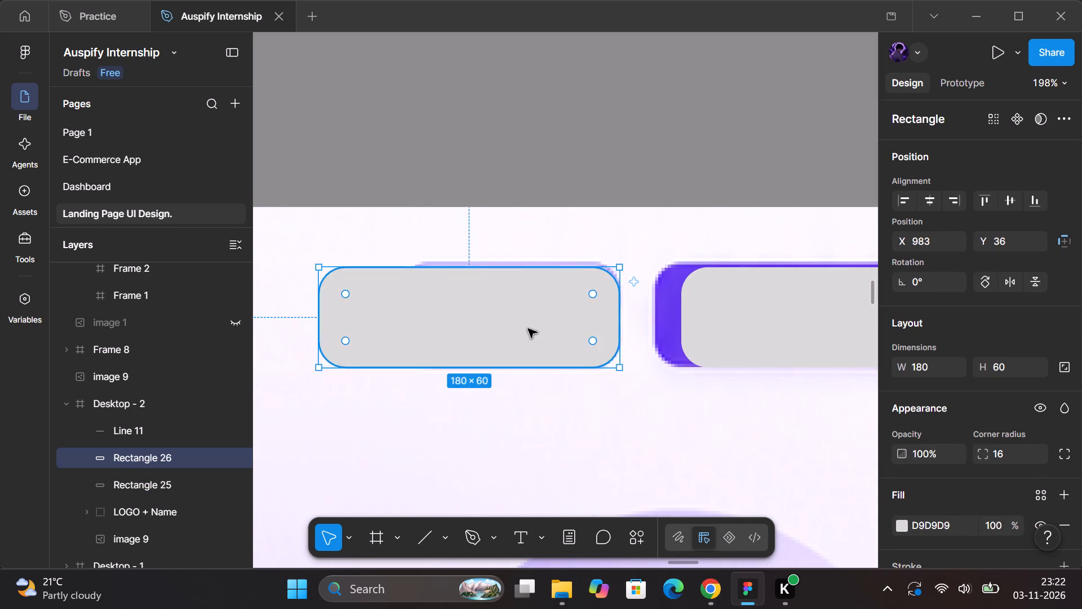
pyautogui.hscroll(-1, 528, 329)
pyautogui.press('Left')
pyautogui.press('Left')
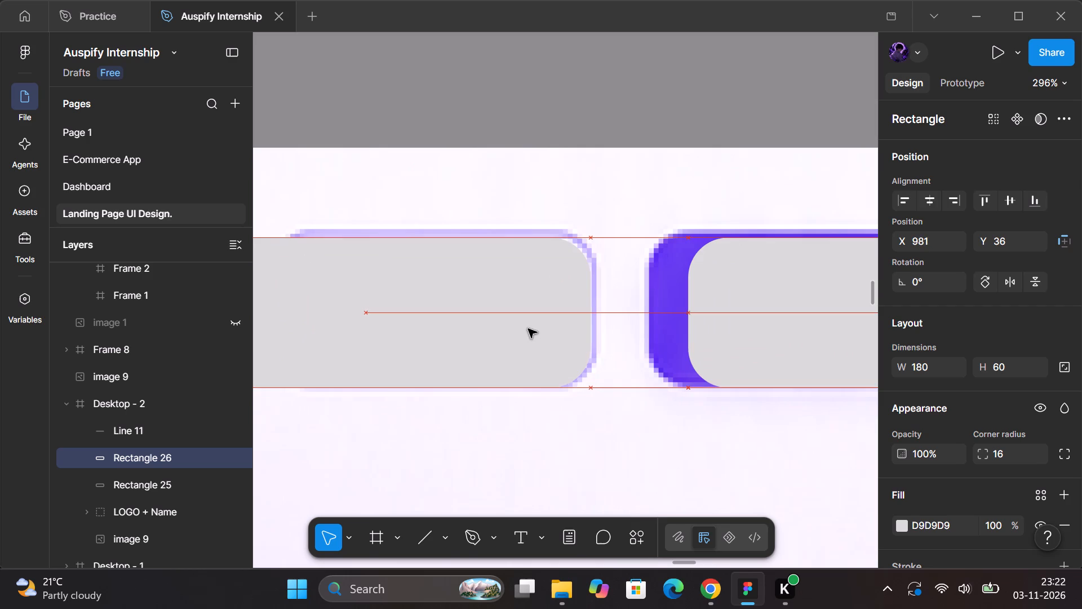
pyautogui.keyDown('shift'); pyautogui.click(734, 348); pyautogui.keyUp('shift')
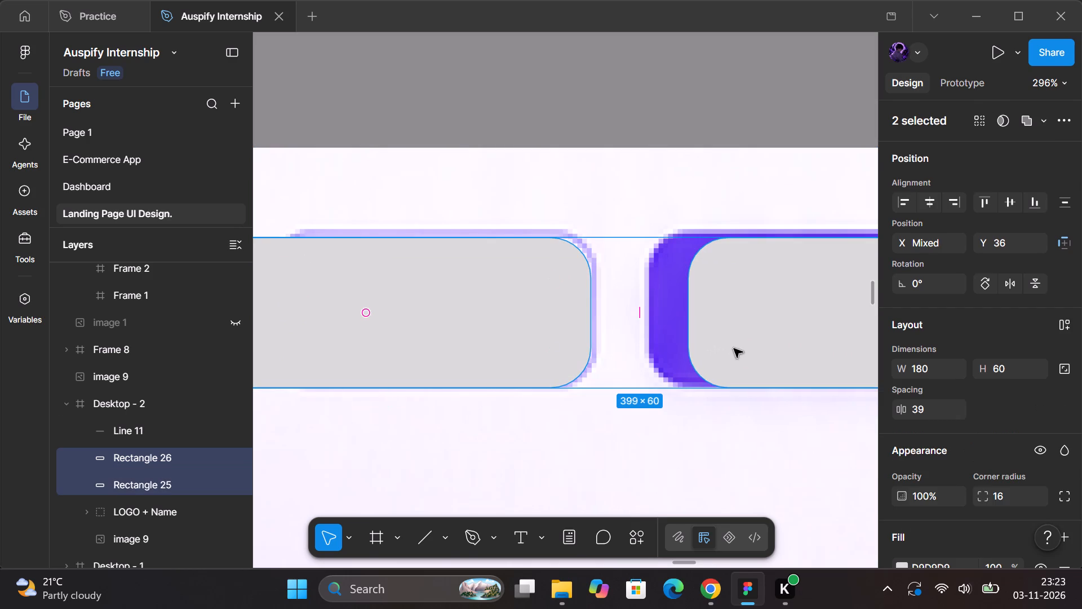
pyautogui.click(533, 336)
pyautogui.press('Left')
pyautogui.hscroll(1, 533, 336)
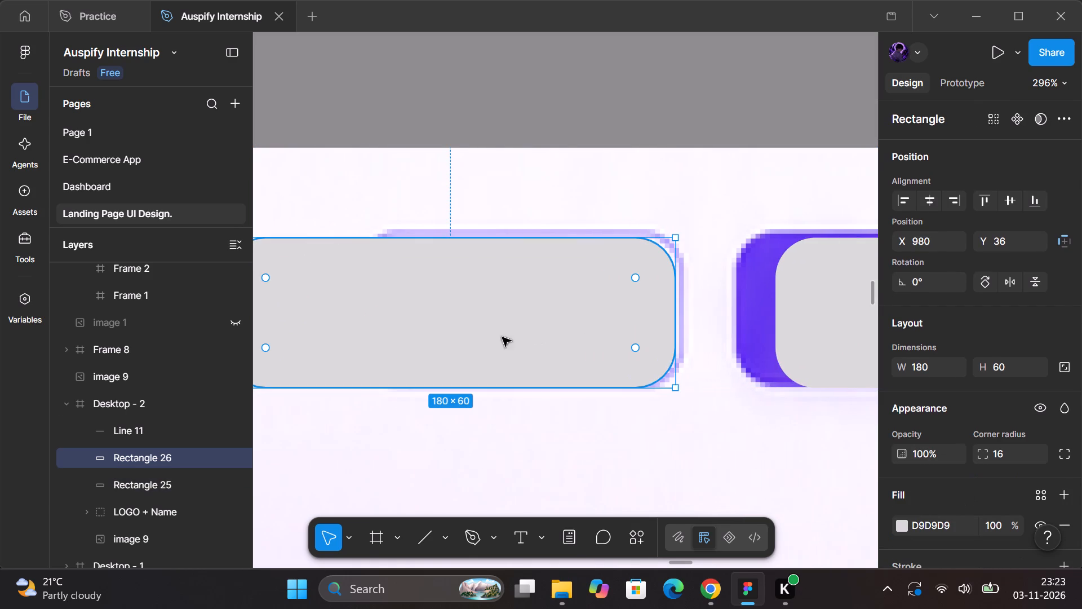
# Shrink the Sign In rectangle from its left edge to a width of 124 at X 1036, matching the mockup's button.
pyautogui.hscroll(1, 481, 338)
pyautogui.moveTo(311, 312); pyautogui.dragTo(442, 314)
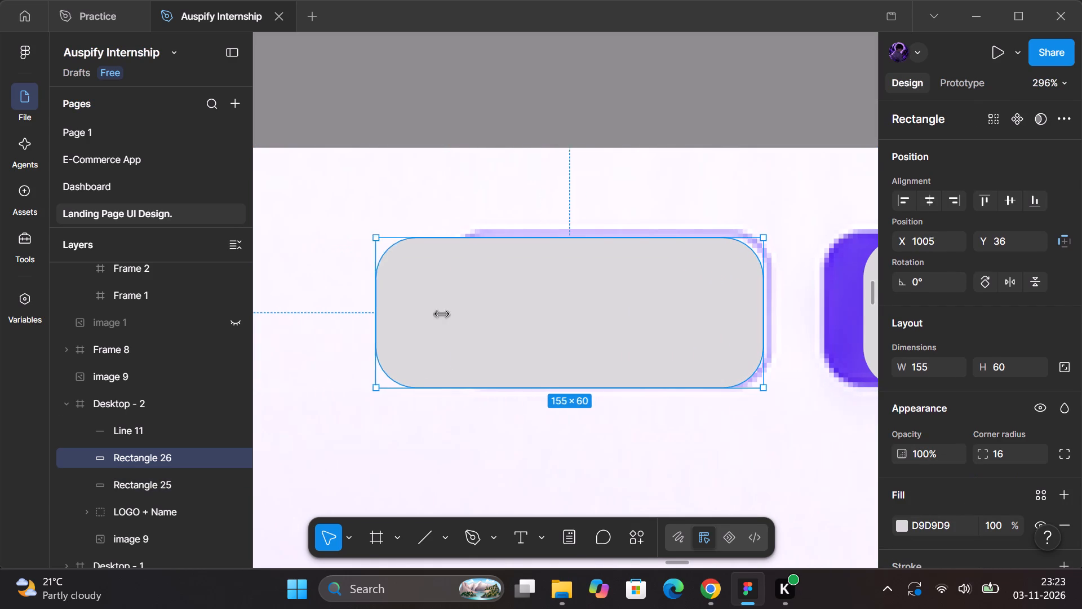
pyautogui.moveTo(442, 314); pyautogui.dragTo(453, 306)
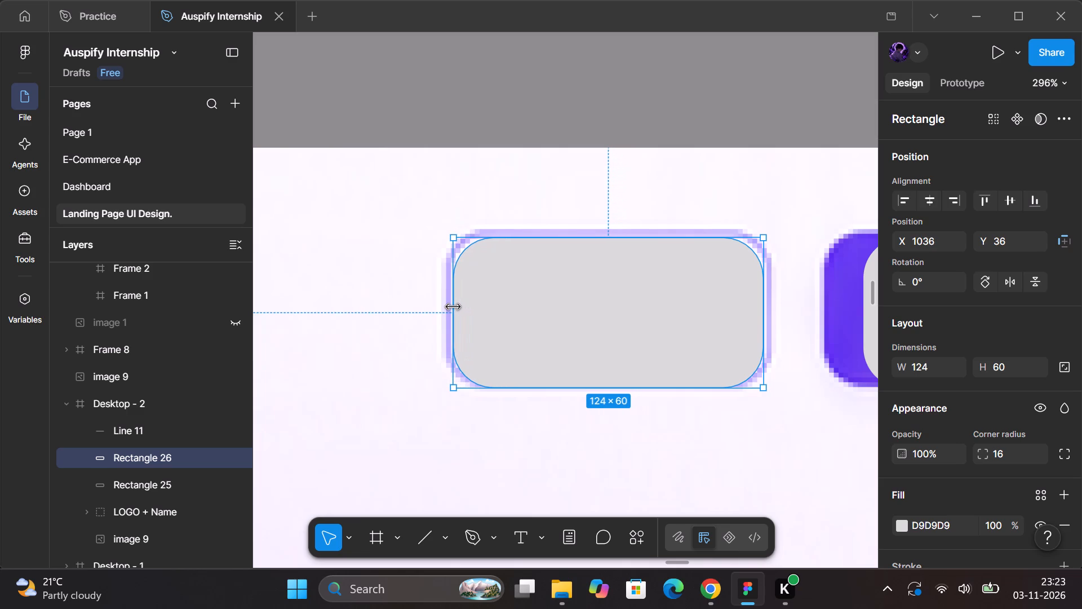
pyautogui.moveTo(453, 306); pyautogui.dragTo(451, 306)
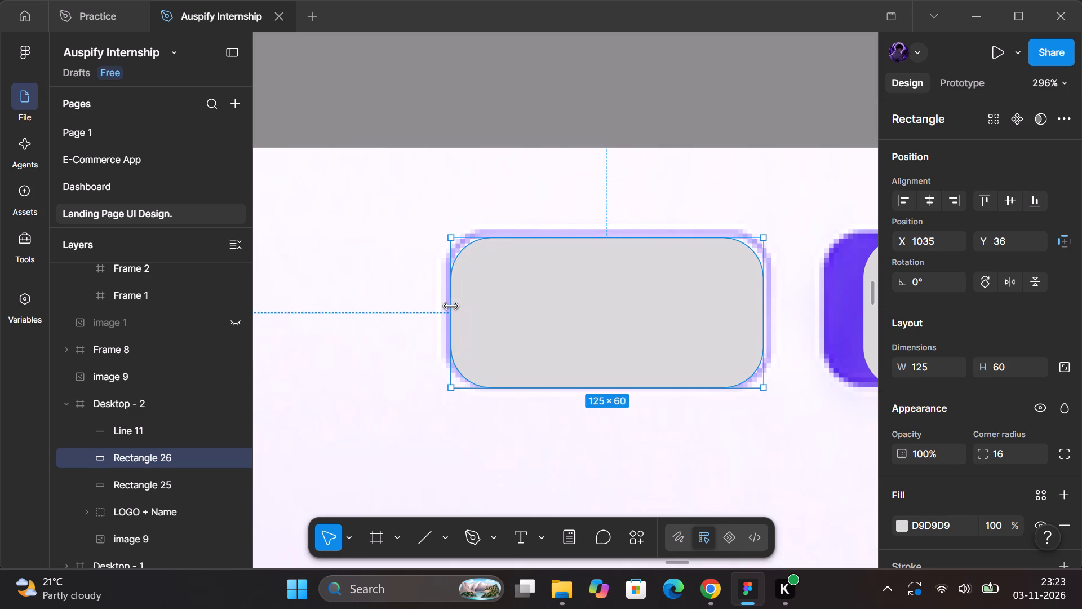
pyautogui.moveTo(451, 306); pyautogui.dragTo(453, 304)
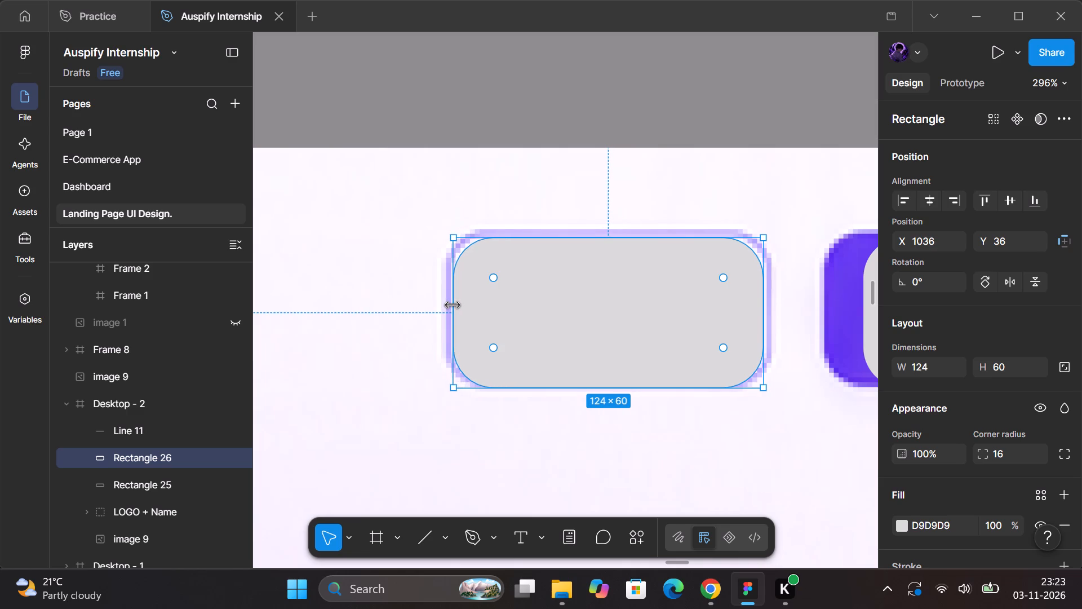
pyautogui.hscroll(1, 453, 304)
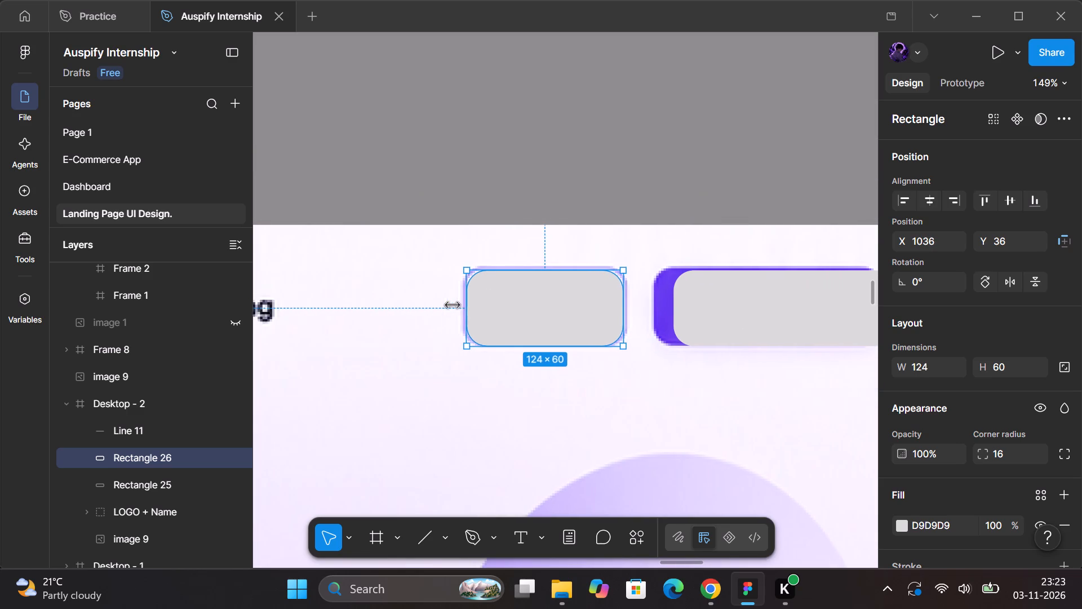
pyautogui.hscroll(1, 453, 304)
pyautogui.click(627, 159)
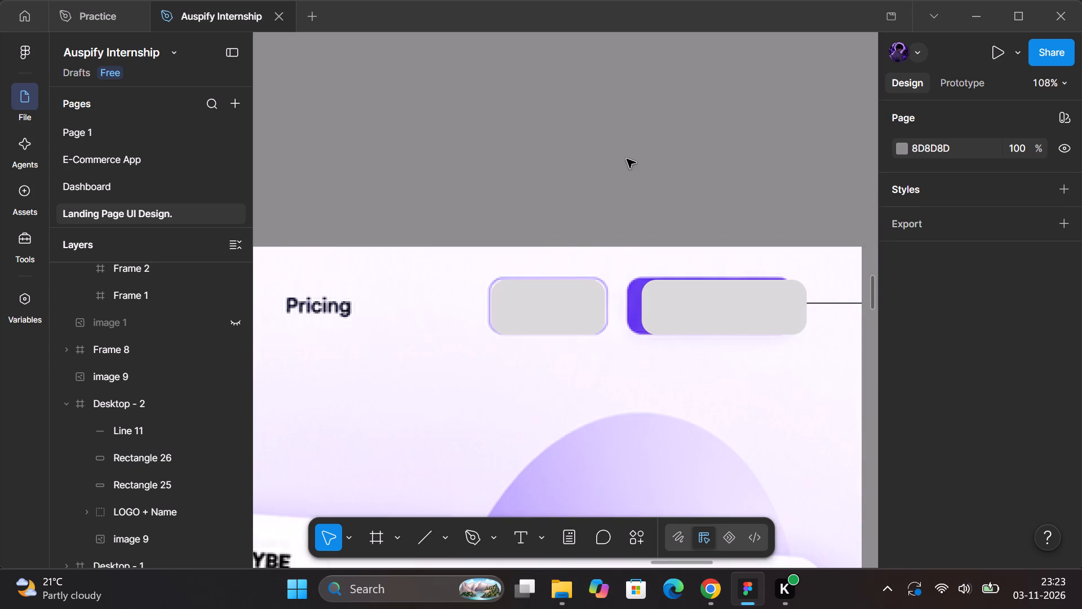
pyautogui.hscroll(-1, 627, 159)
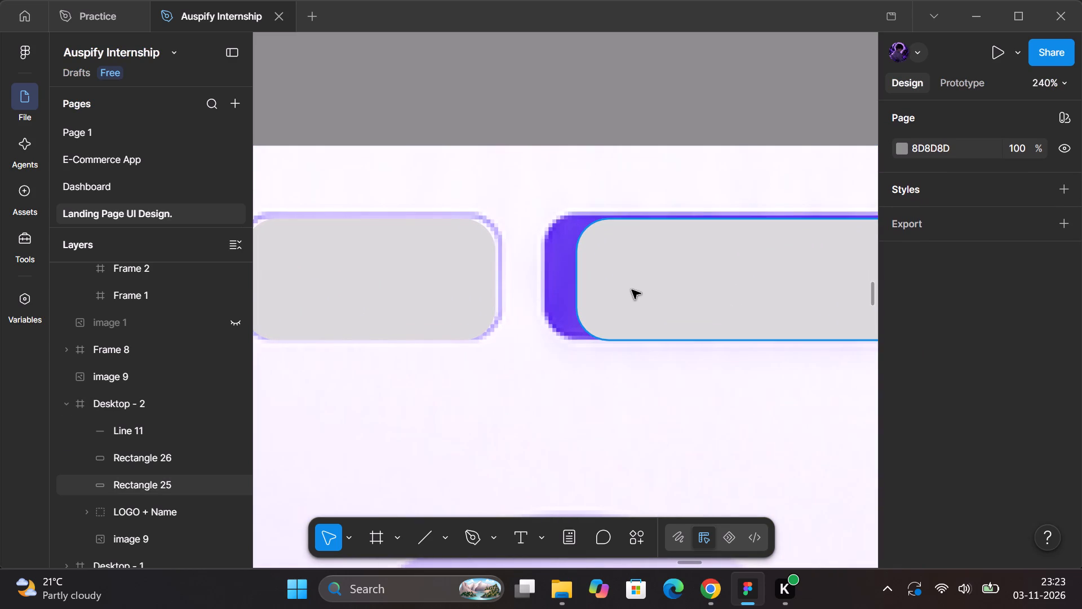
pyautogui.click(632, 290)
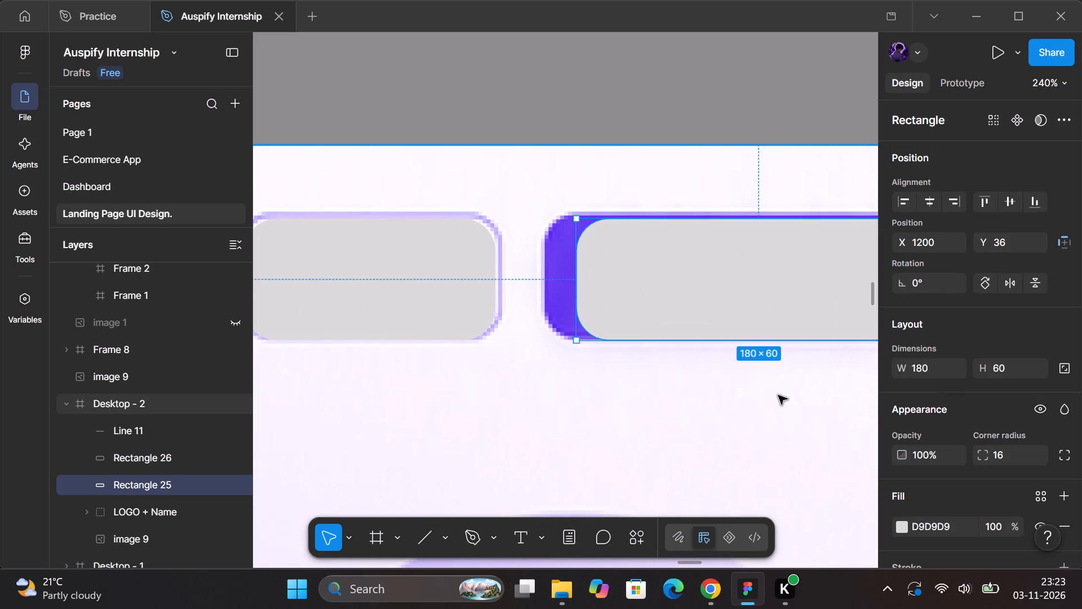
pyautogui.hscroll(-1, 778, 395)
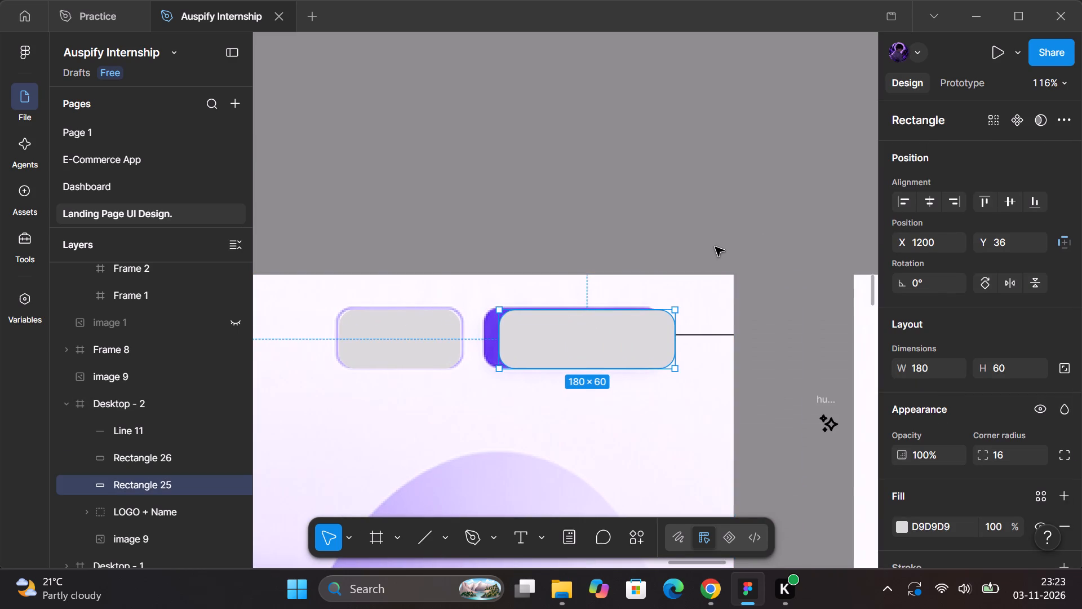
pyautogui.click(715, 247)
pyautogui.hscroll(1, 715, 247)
# Lower the opacity of both button rectangles, Sign In and Get Started, to 9%.
pyautogui.click(697, 292)
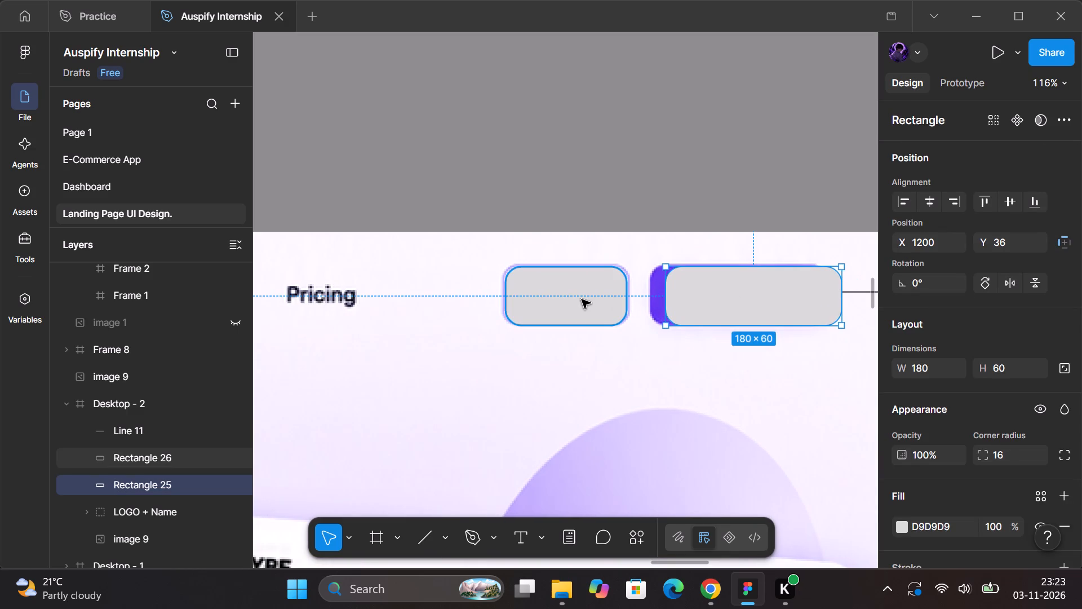
pyautogui.keyDown('shift'); pyautogui.click(582, 299); pyautogui.keyUp('shift')
pyautogui.click(1033, 442)
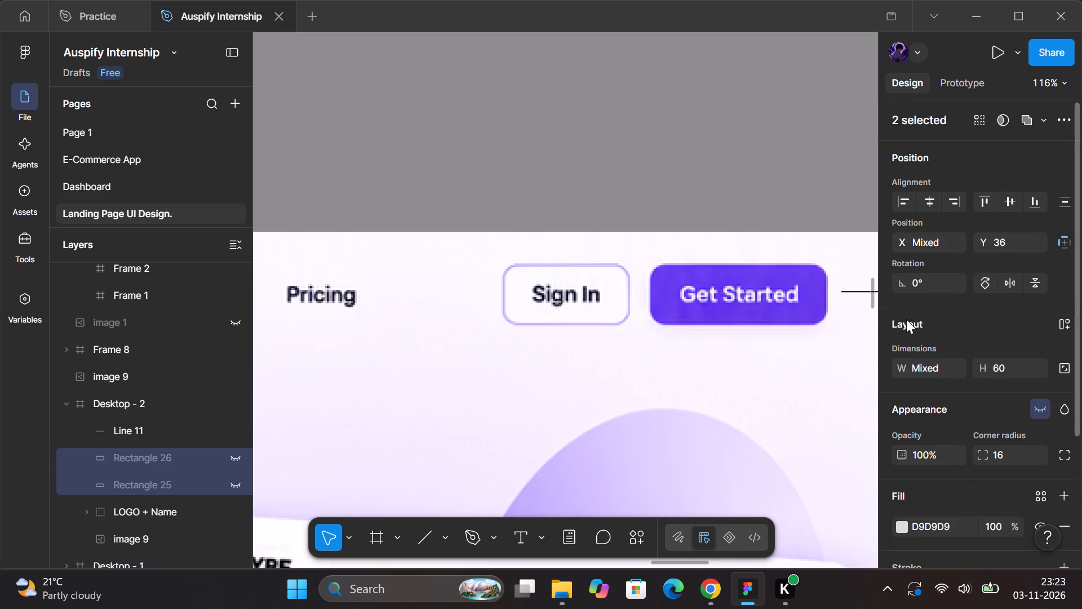
pyautogui.click(1043, 411)
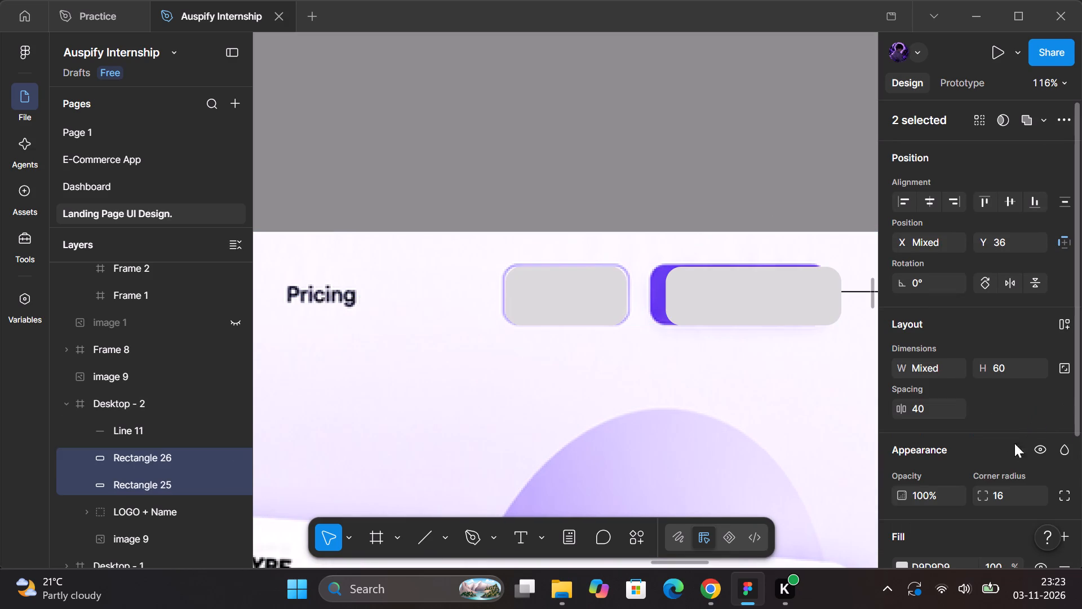
pyautogui.click(928, 491)
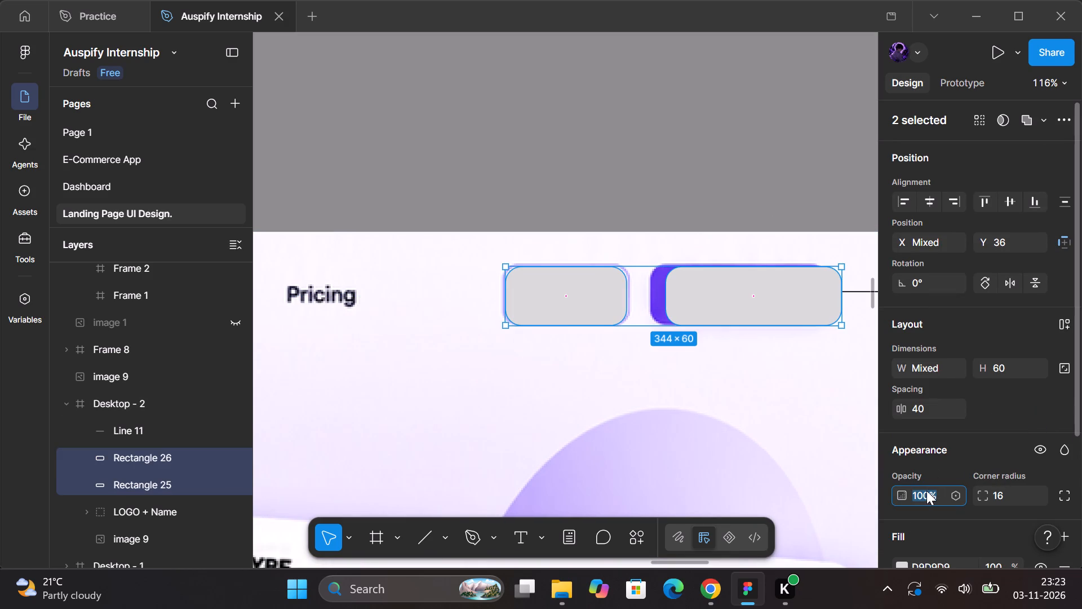
pyautogui.press('9')
pyautogui.press('Return')
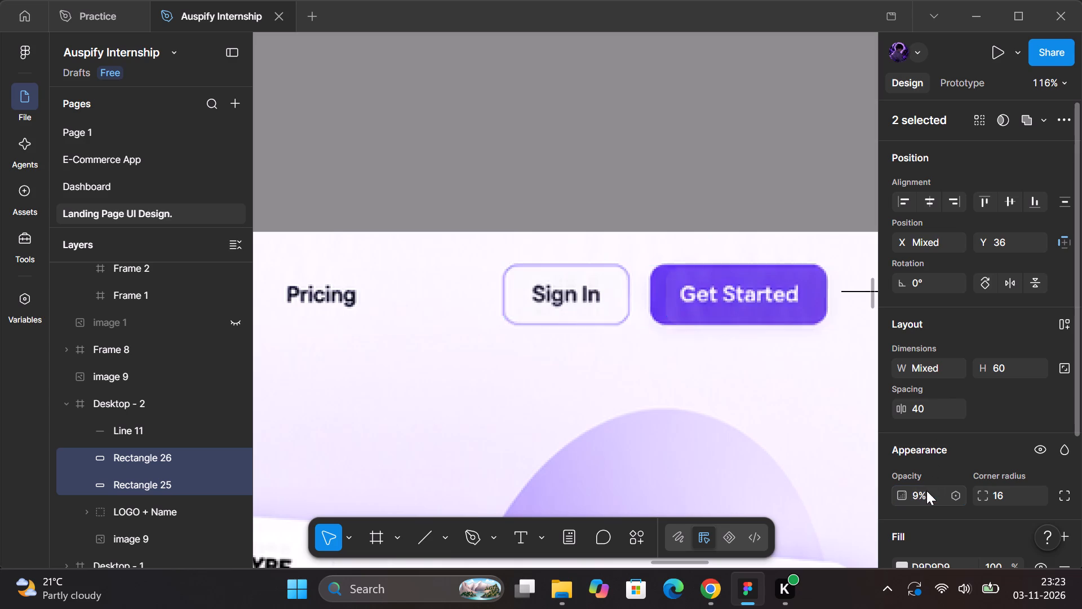
pyautogui.click(695, 180)
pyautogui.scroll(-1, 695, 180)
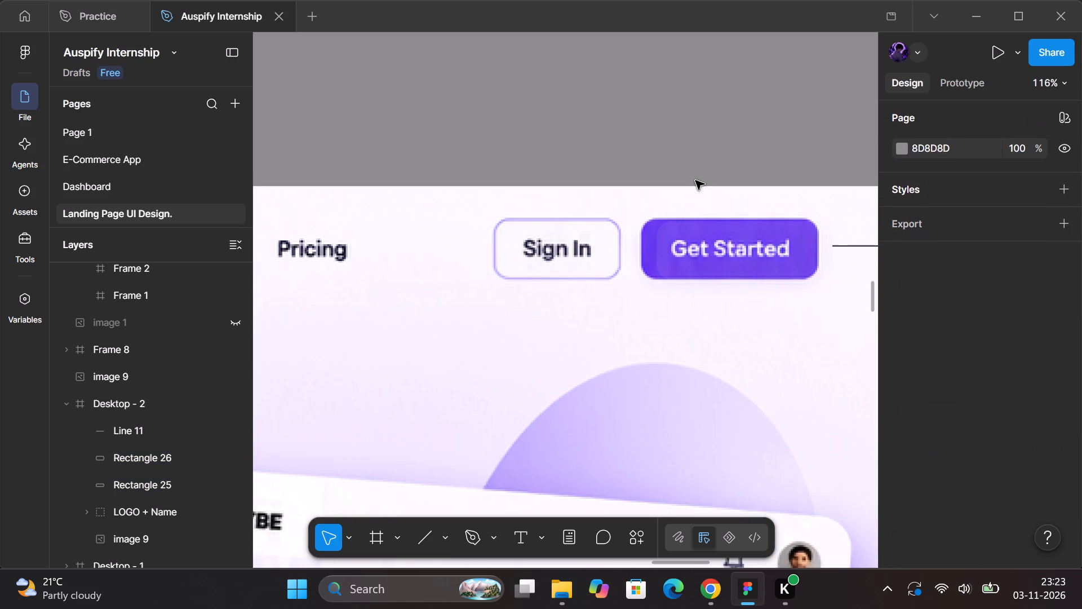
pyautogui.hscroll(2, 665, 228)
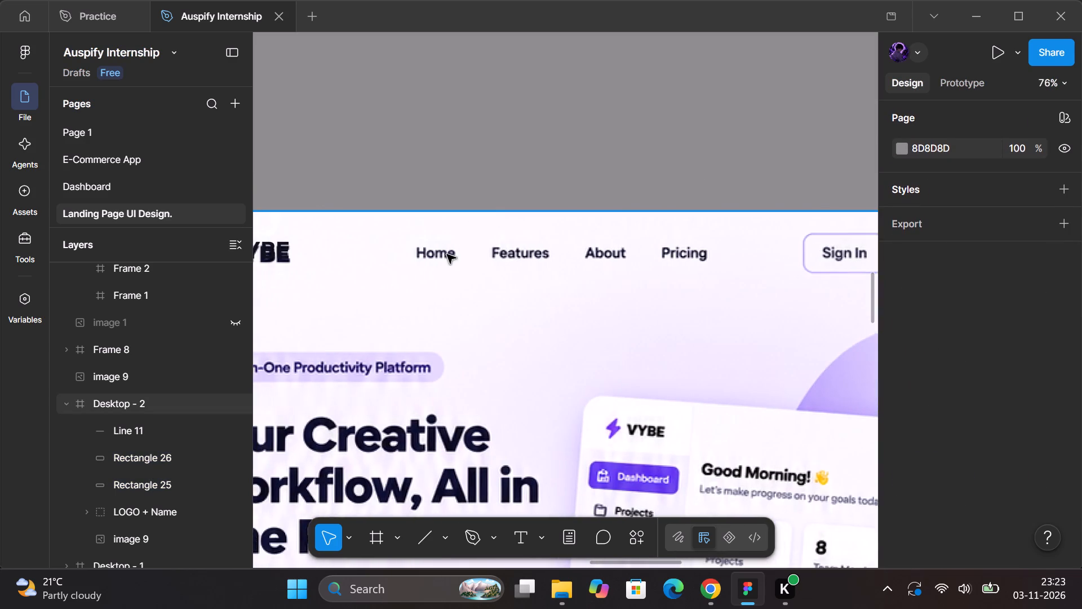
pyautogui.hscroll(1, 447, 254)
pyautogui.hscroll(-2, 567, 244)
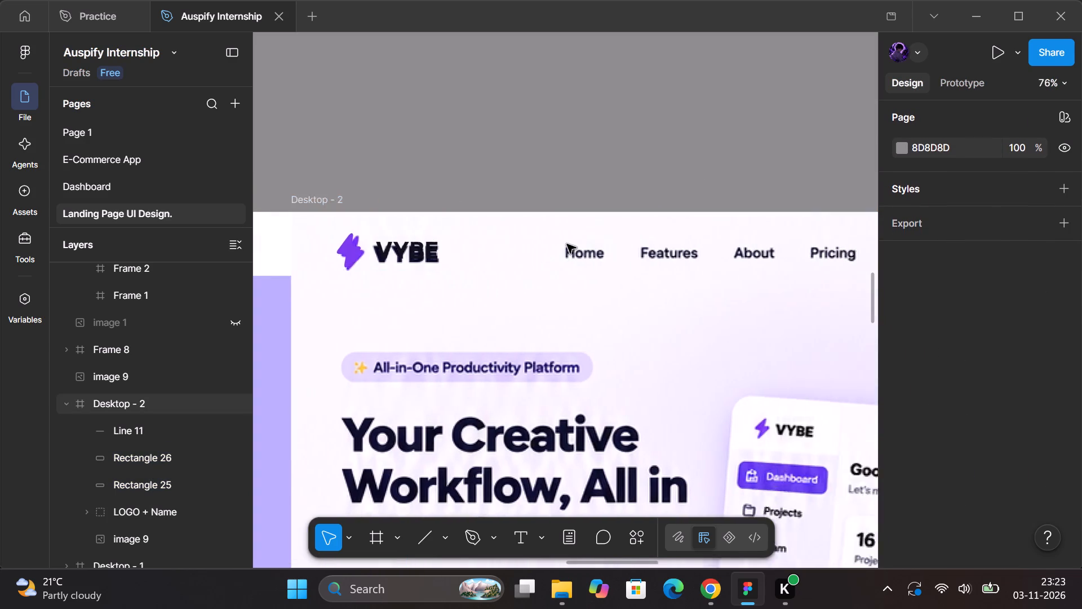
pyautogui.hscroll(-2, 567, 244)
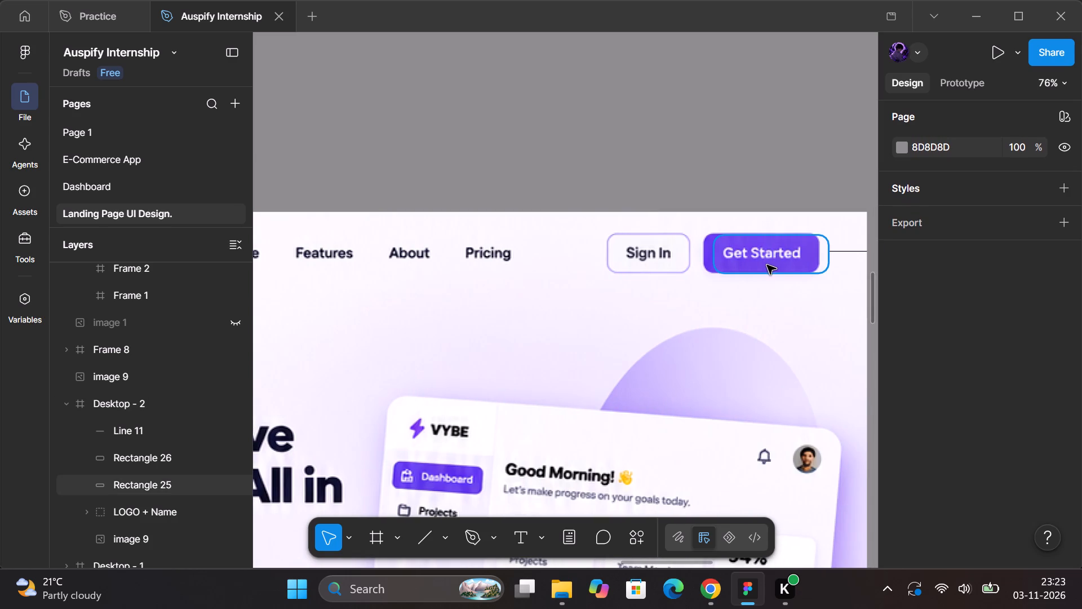
# Fill the Get Started rectangle with the purple 643AEE sampled from the mockup's Get Started button.
pyautogui.click(735, 257)
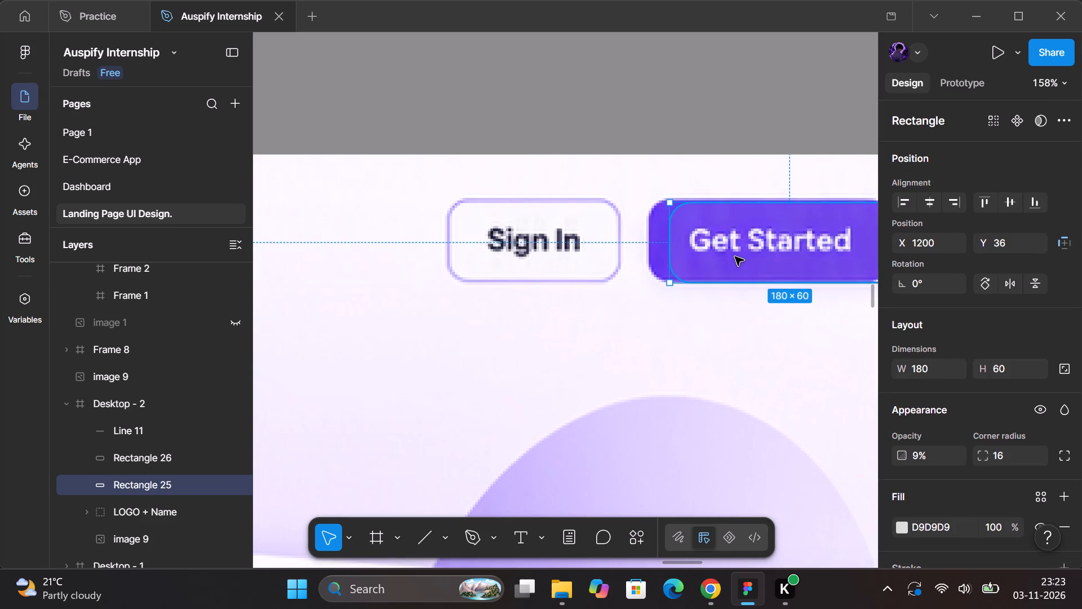
pyautogui.click(899, 532)
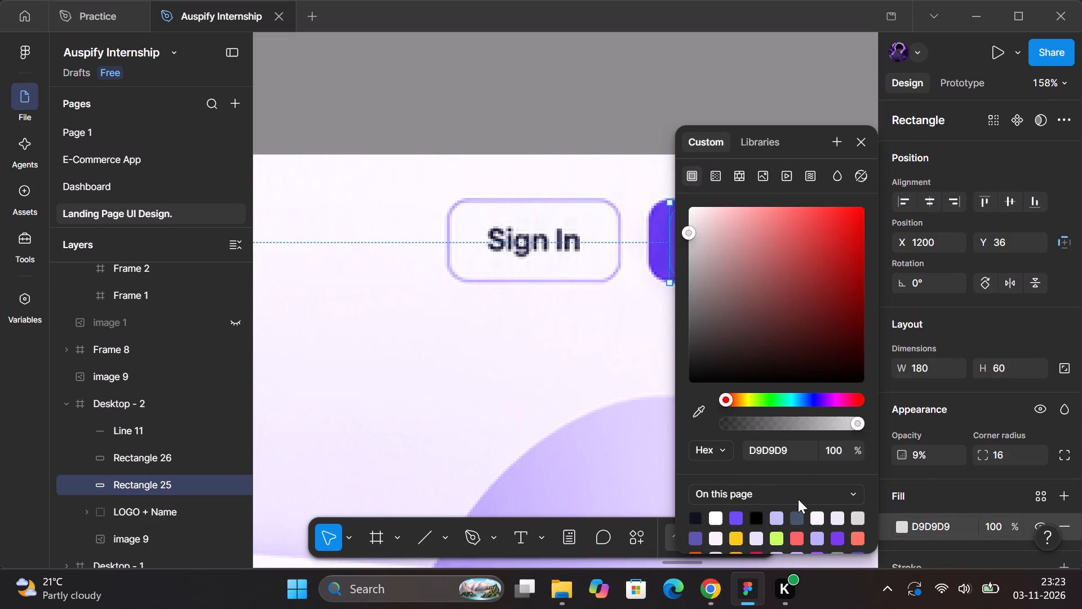
pyautogui.click(697, 417)
pyautogui.hscroll(-1, 663, 340)
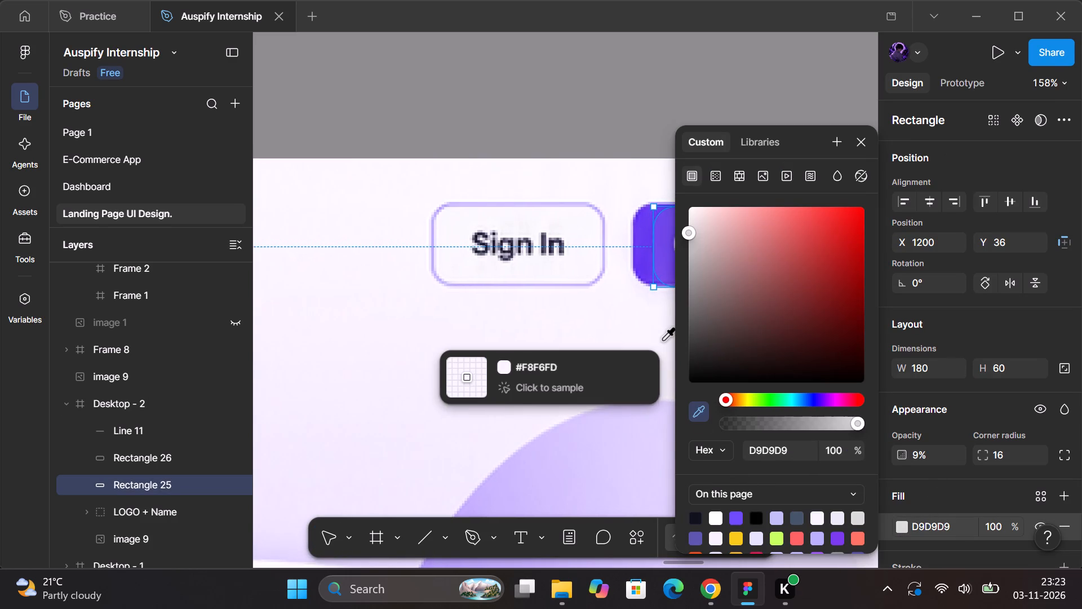
pyautogui.click(642, 233)
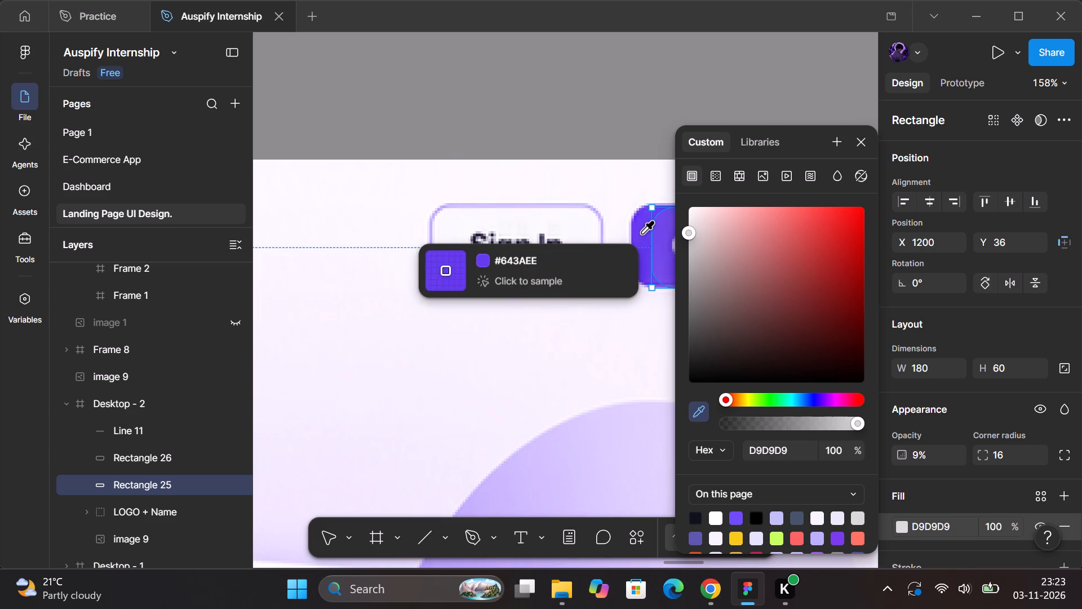
pyautogui.hscroll(-2, 610, 144)
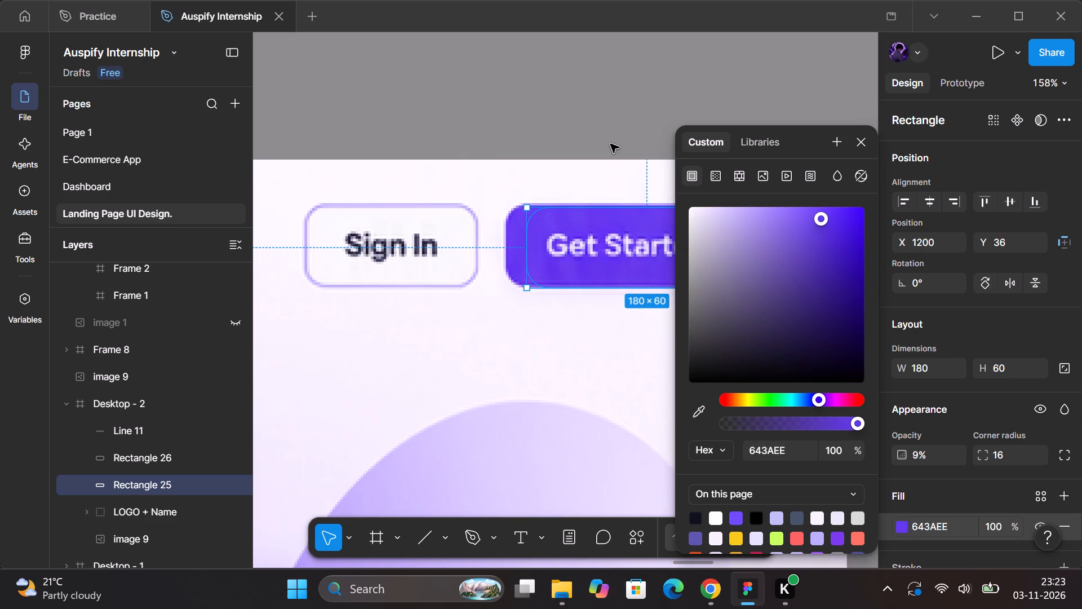
pyautogui.click(610, 144)
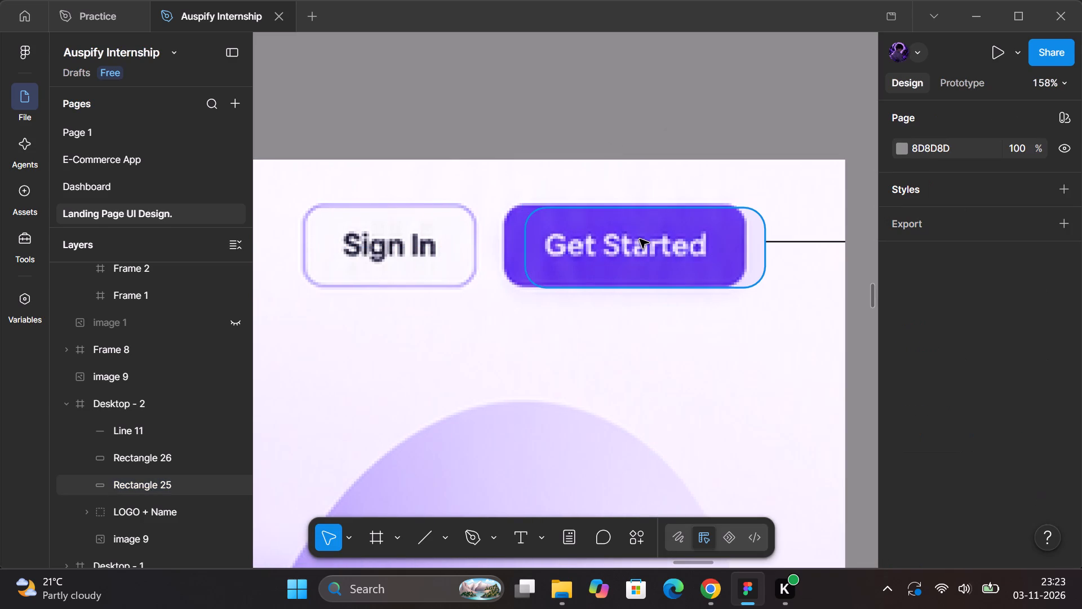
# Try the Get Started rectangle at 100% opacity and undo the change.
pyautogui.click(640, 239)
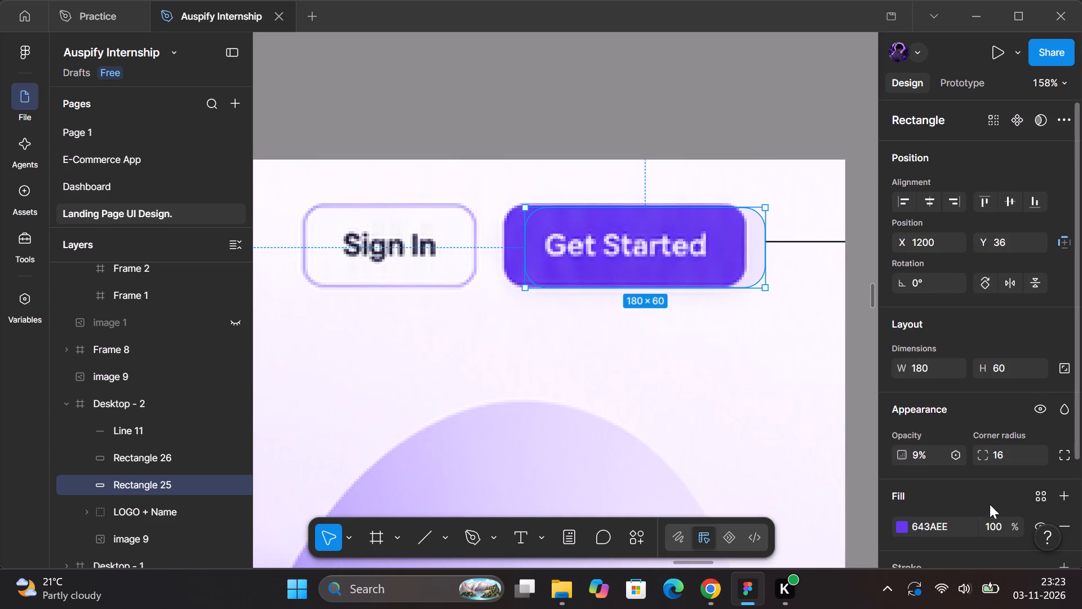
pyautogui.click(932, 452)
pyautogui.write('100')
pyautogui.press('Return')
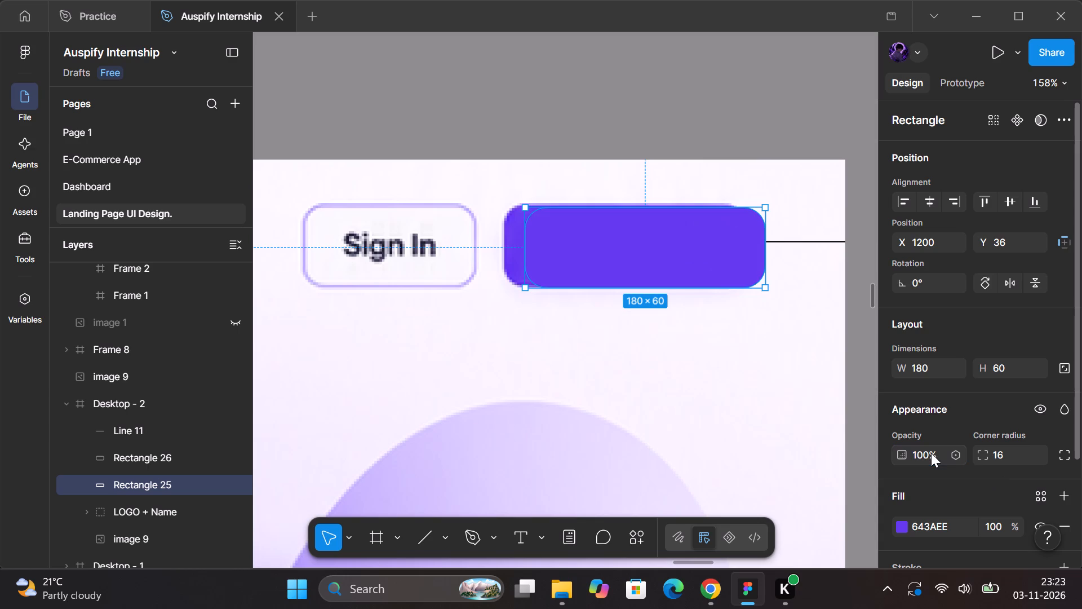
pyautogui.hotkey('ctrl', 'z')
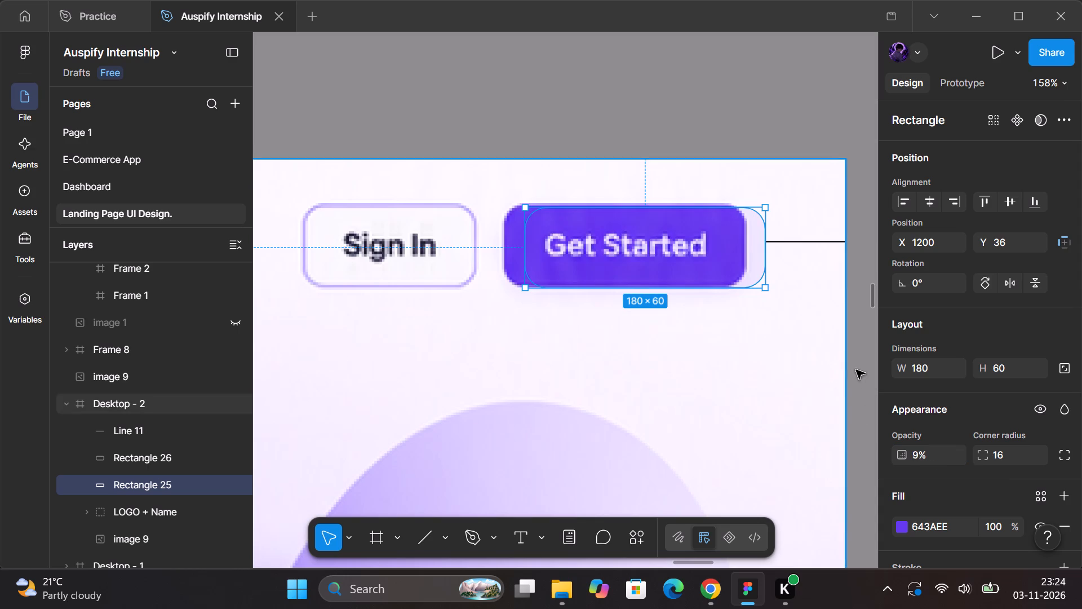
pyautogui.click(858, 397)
# Set the Sign In rectangle's opacity to 100%.
pyautogui.hscroll(1, 676, 359)
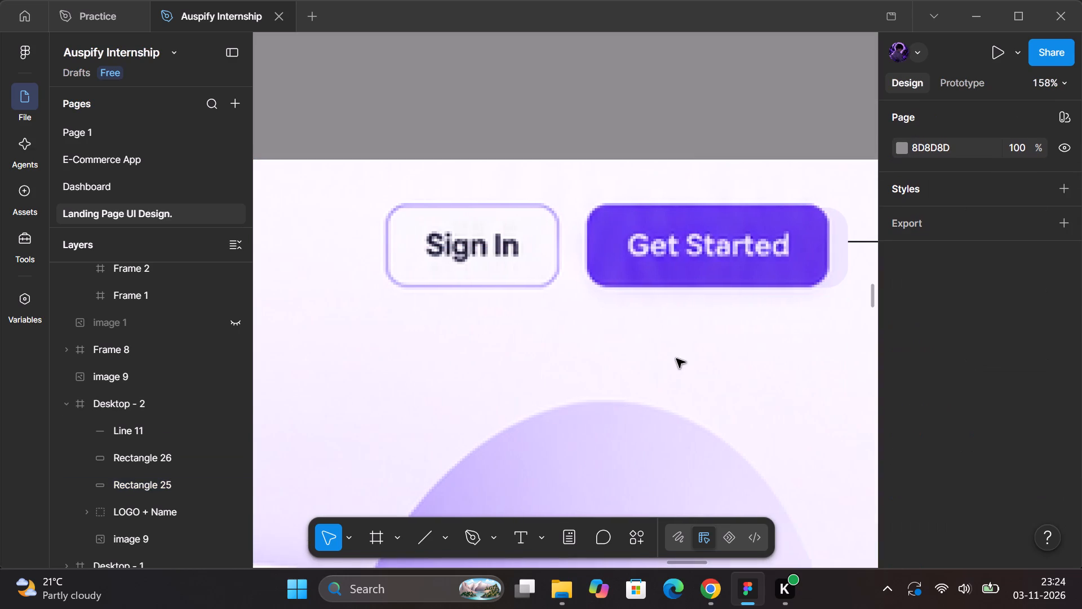
pyautogui.click(514, 256)
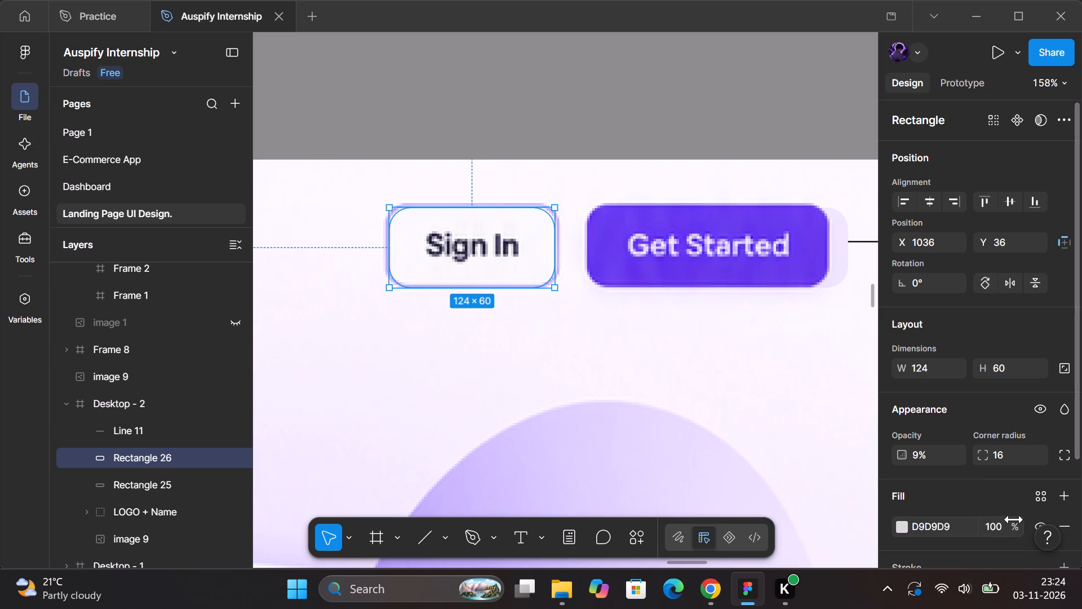
pyautogui.click(920, 460)
pyautogui.write('100')
pyautogui.press('Return')
# Add a stroke to the Sign In rectangle, positioned Outside with a weight of 2.
pyautogui.scroll(-1, 926, 475)
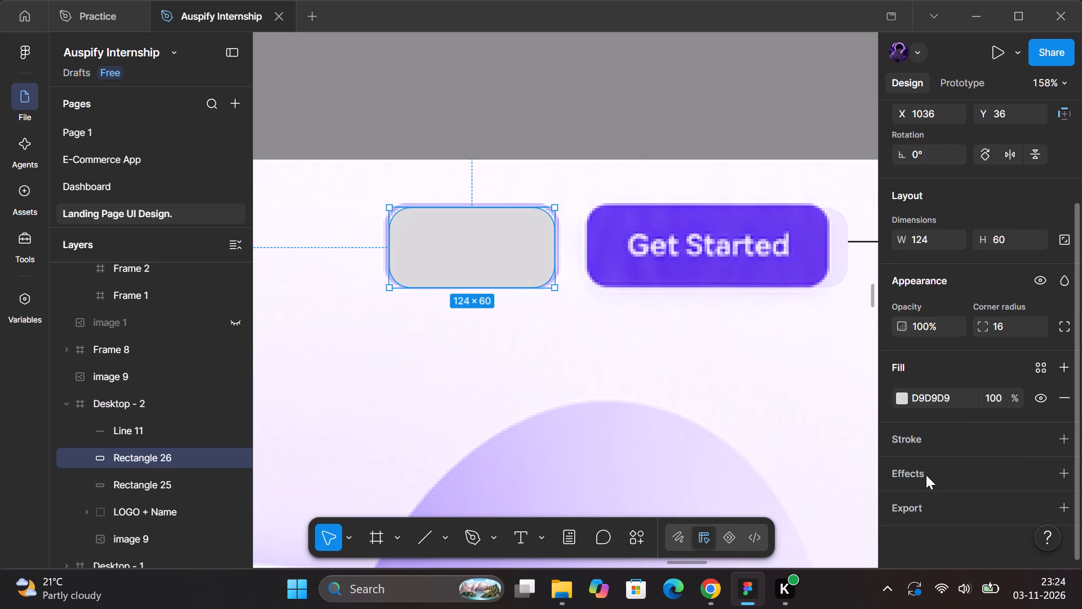
pyautogui.click(970, 440)
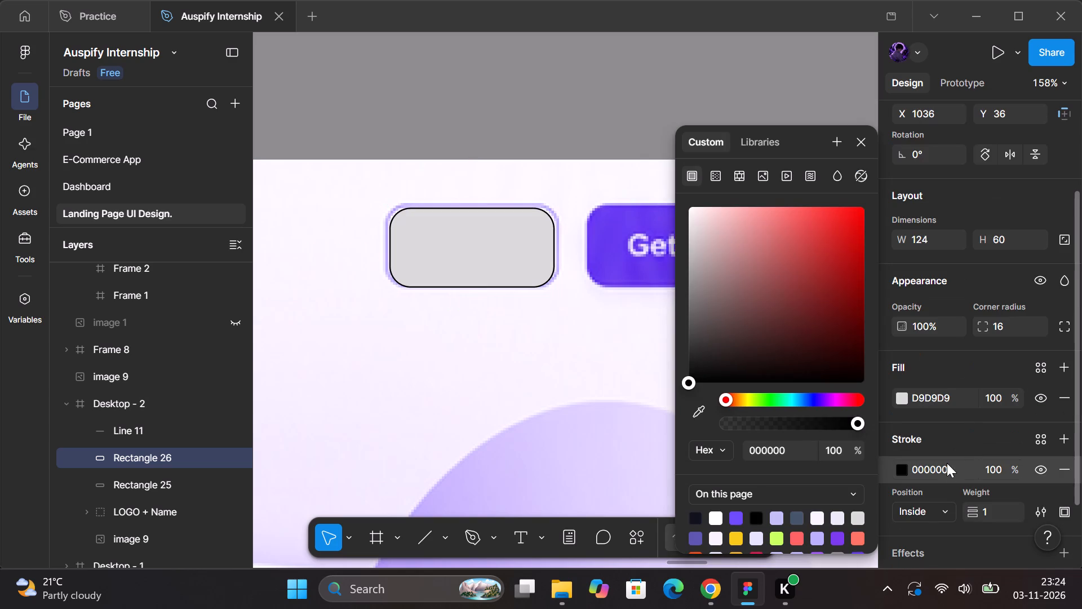
pyautogui.click(948, 511)
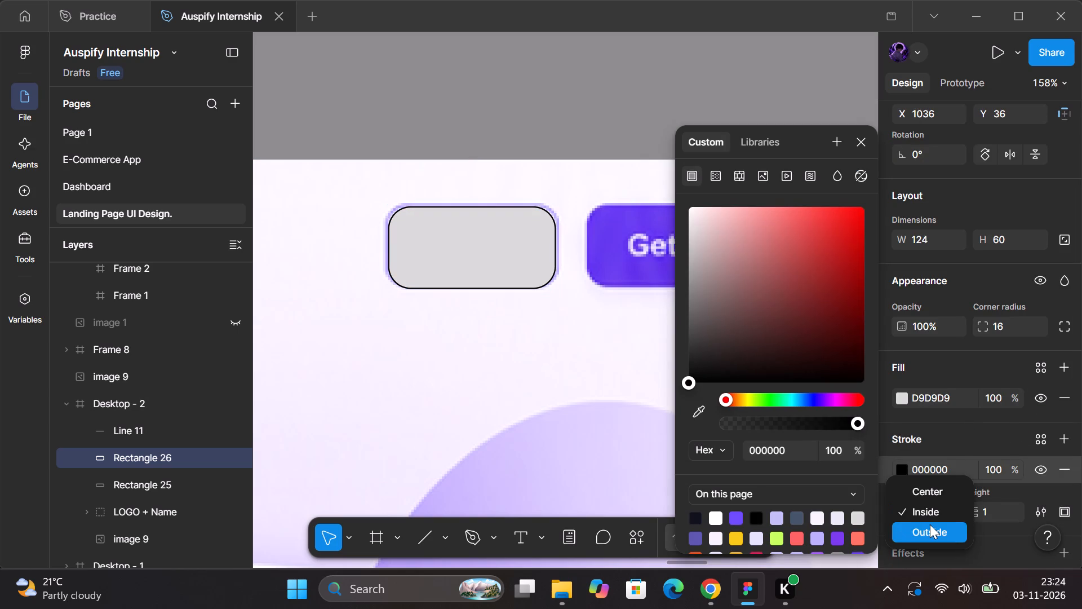
pyautogui.click(930, 524)
pyautogui.click(986, 507)
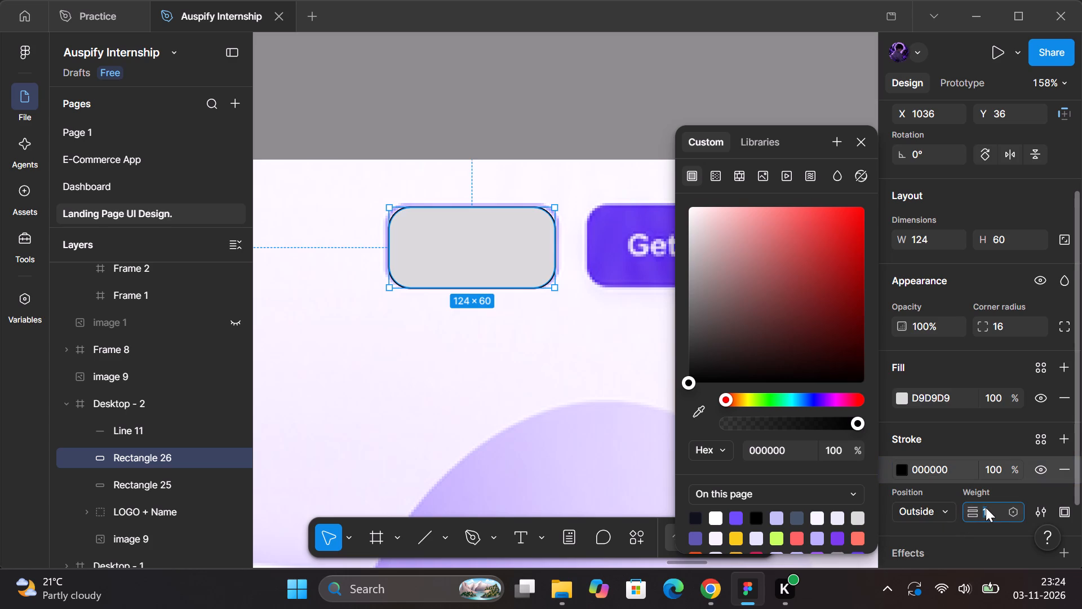
pyautogui.press('Up')
pyautogui.press('Up')
pyautogui.press('Up')
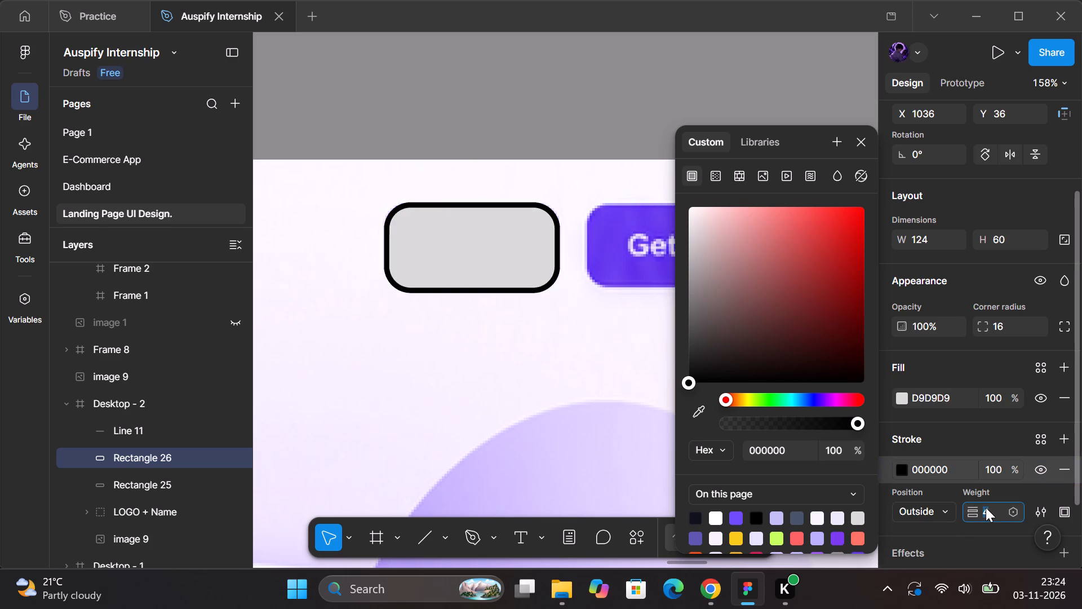
pyautogui.press('Down')
pyautogui.press('Down')
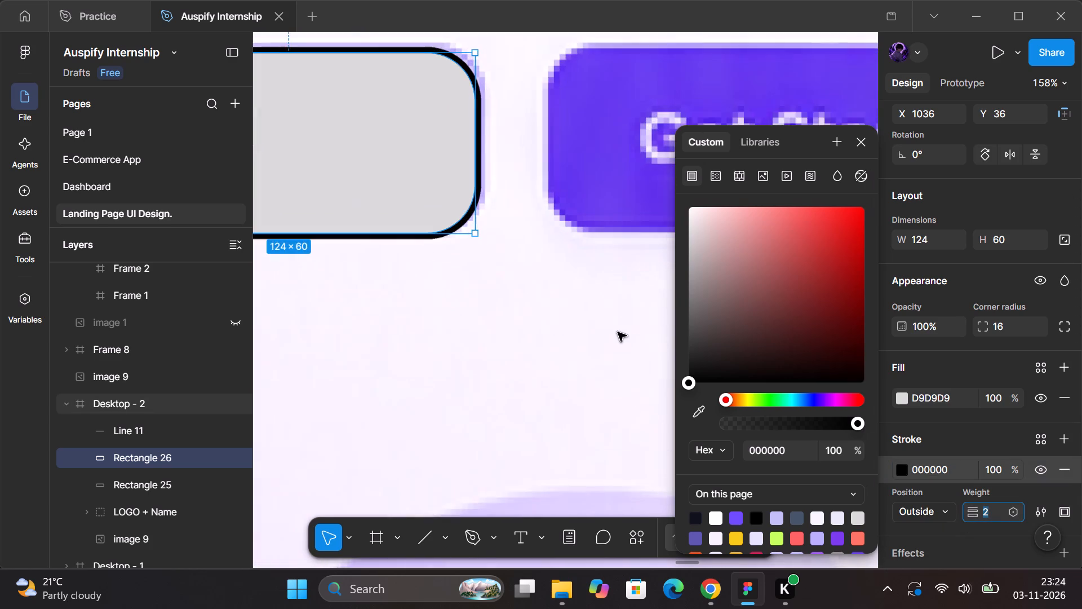
# Hide the Sign In rectangle's fill and stroke, sample C1B9FD from the mockup's button border into the fill, and show the stroke again.
pyautogui.hscroll(1, 618, 332)
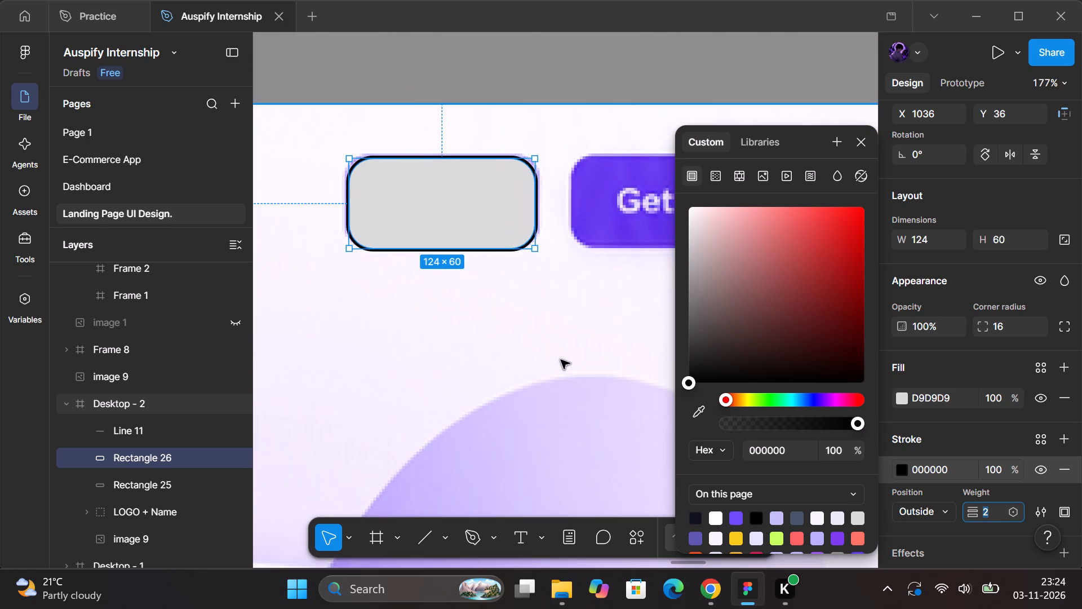
pyautogui.click(509, 198)
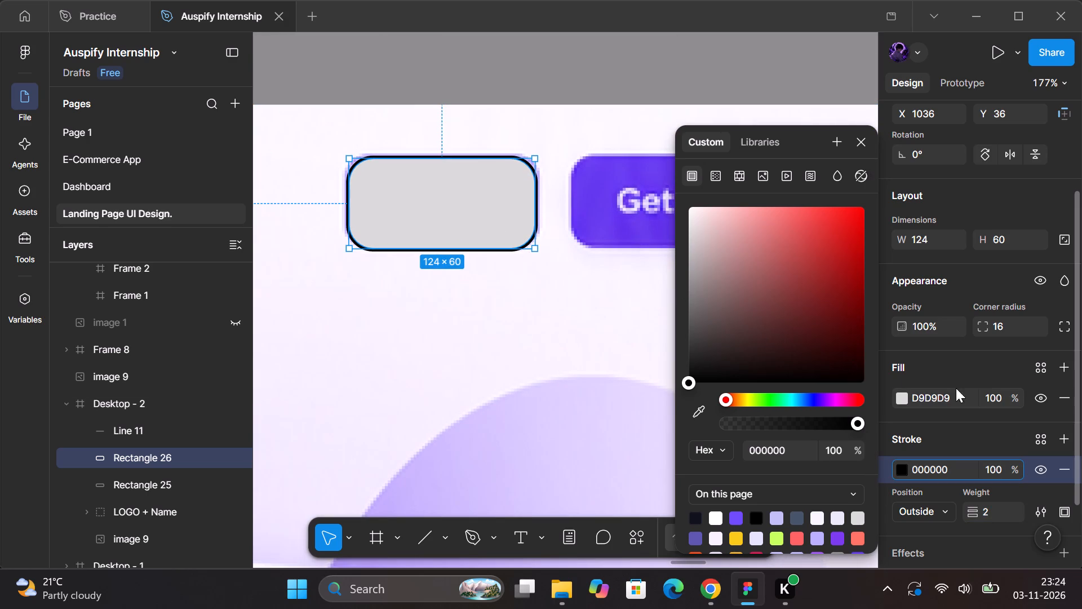
pyautogui.click(1035, 398)
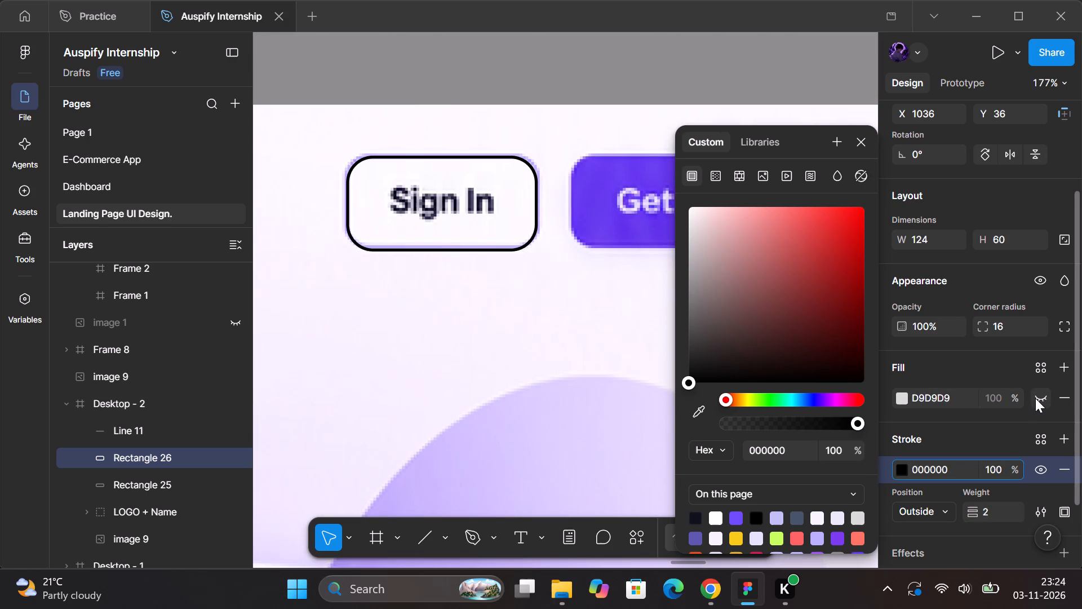
pyautogui.click(906, 469)
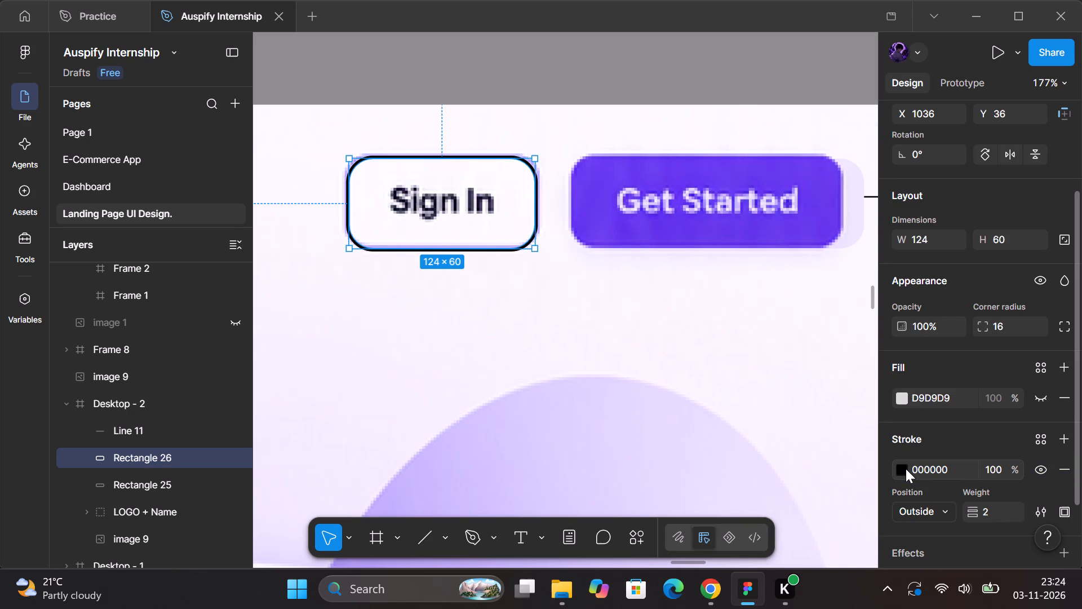
pyautogui.click(905, 469)
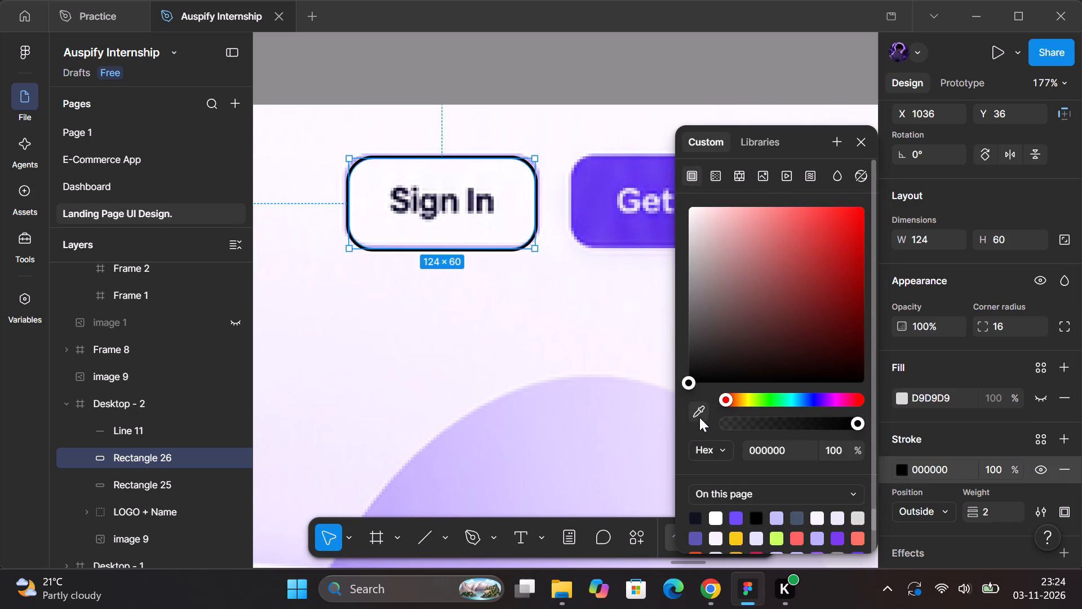
pyautogui.click(697, 416)
pyautogui.click(1044, 471)
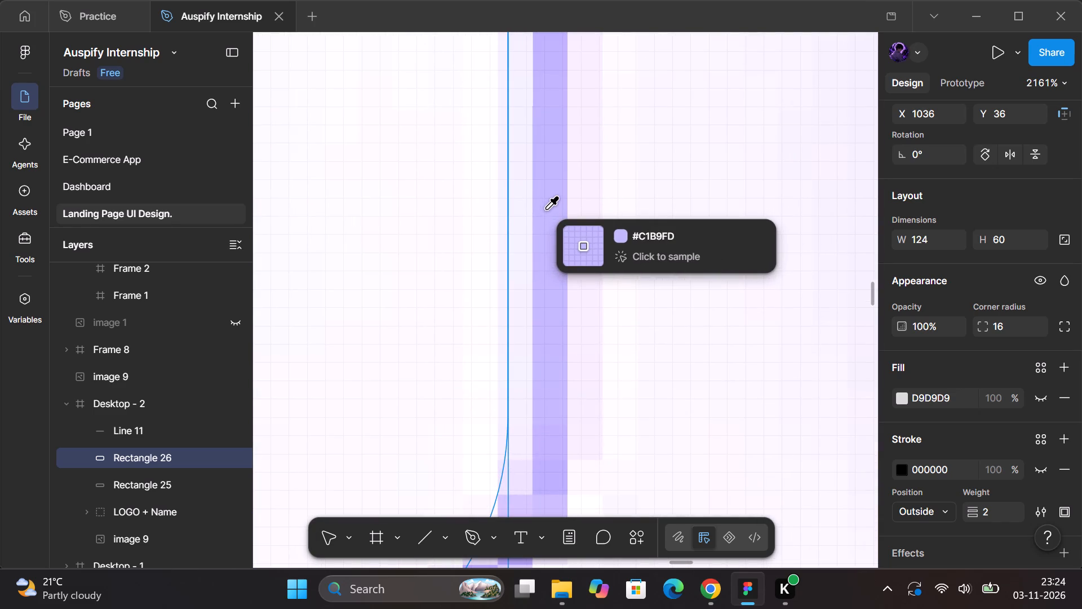
pyautogui.click(550, 210)
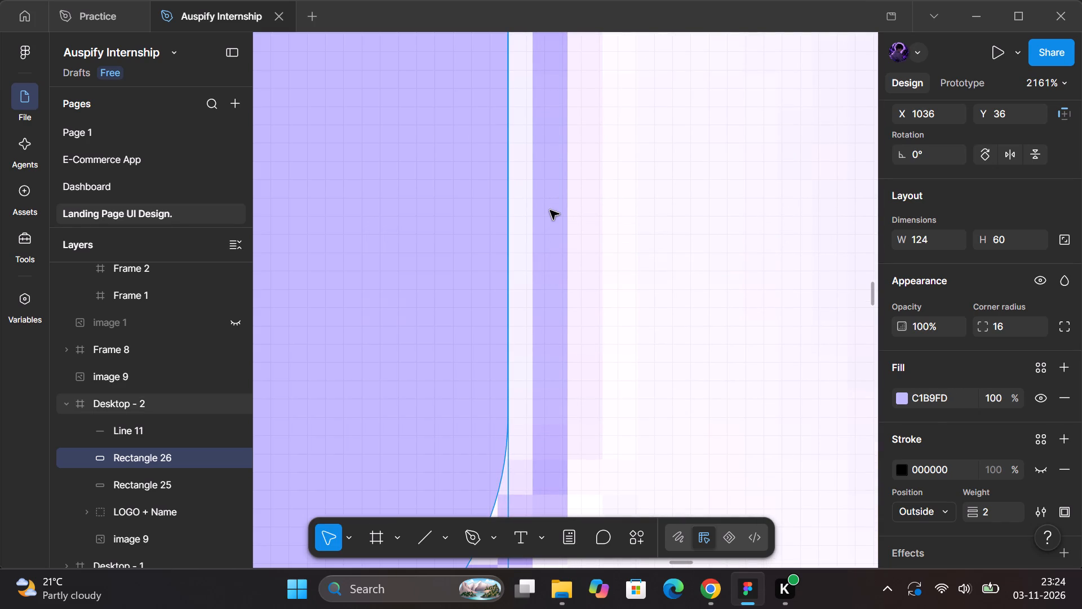
pyautogui.click(1035, 467)
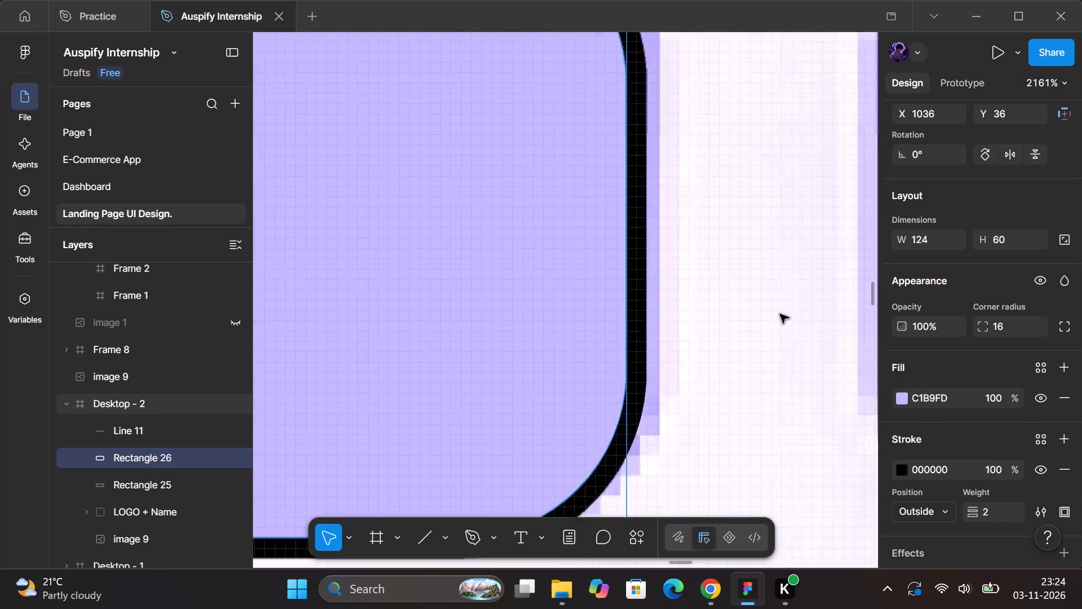
# Copy the fill colour C1B9FD to the Sign In rectangle's stroke.
pyautogui.hscroll(-1, 780, 314)
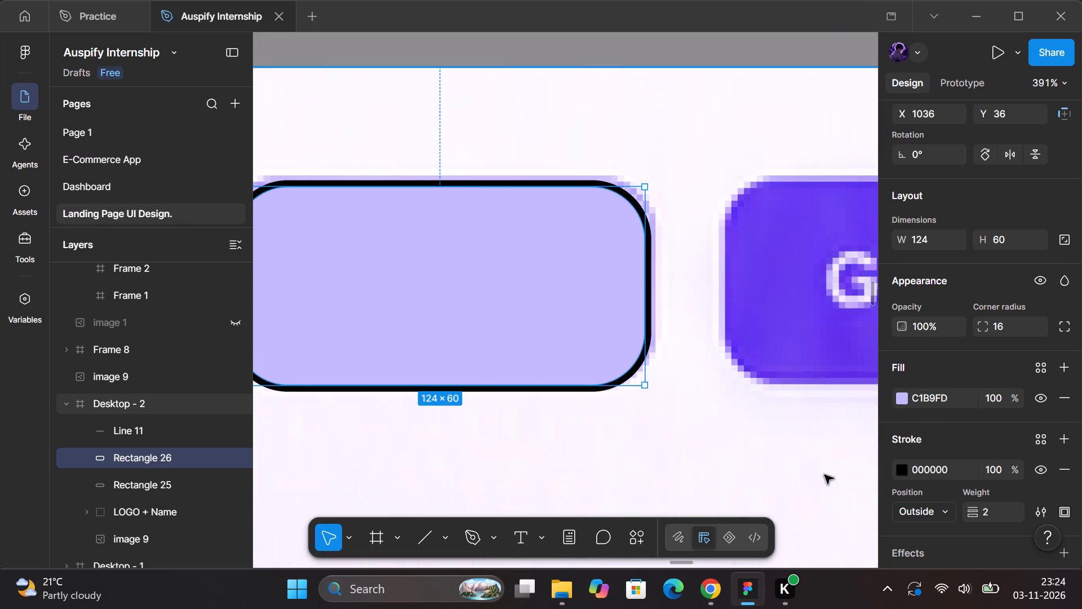
pyautogui.click(941, 400)
pyautogui.hotkey('ctrl', 'c')
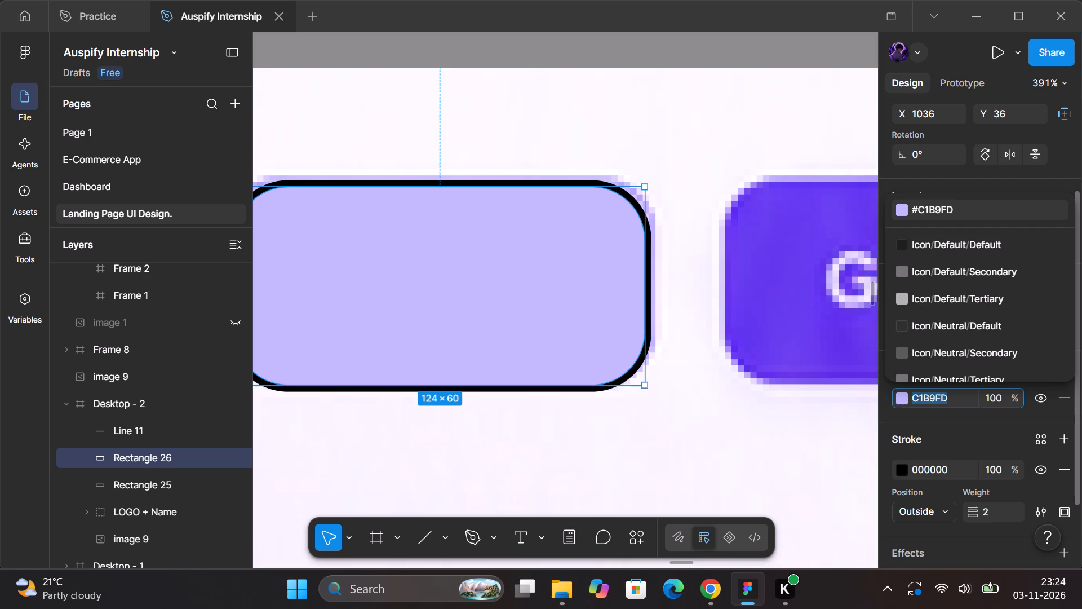
pyautogui.click(943, 473)
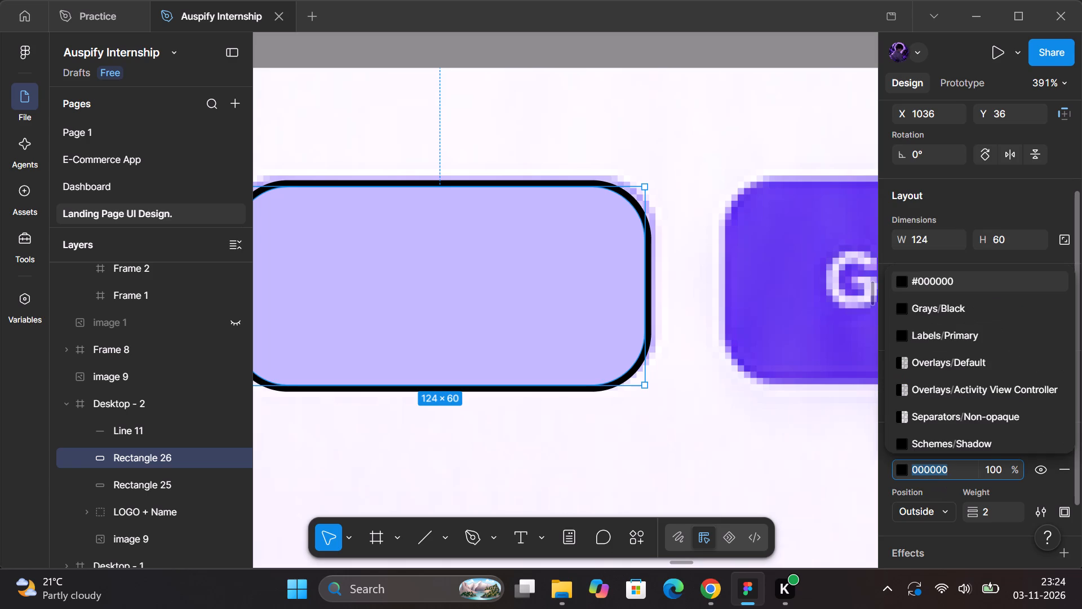
pyautogui.hotkey('ctrl', 'v')
pyautogui.press('Return')
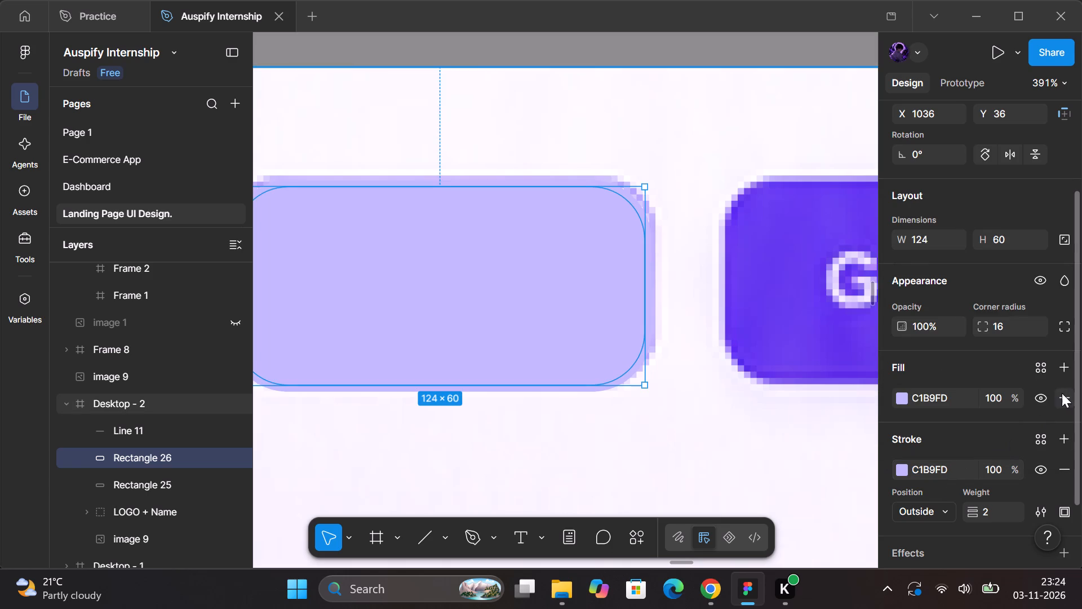
# Remove the Sign In rectangle's fill, leaving only its stroke.
pyautogui.click(1059, 395)
pyautogui.click(650, 170)
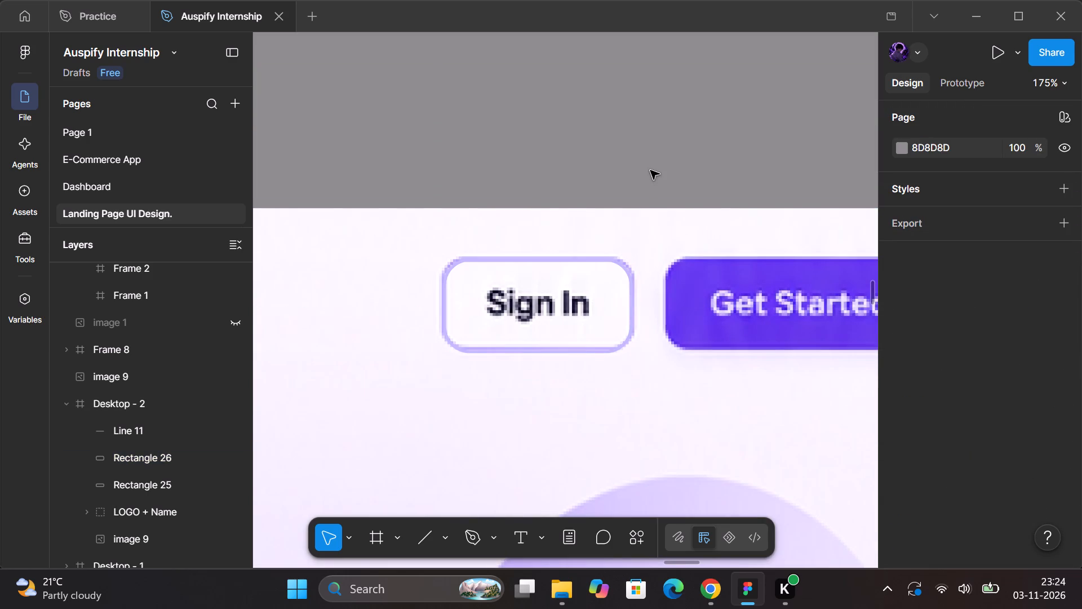
# Add a text layer reading "Sign In" in the header near the Pricing link.
pyautogui.hscroll(1, 650, 170)
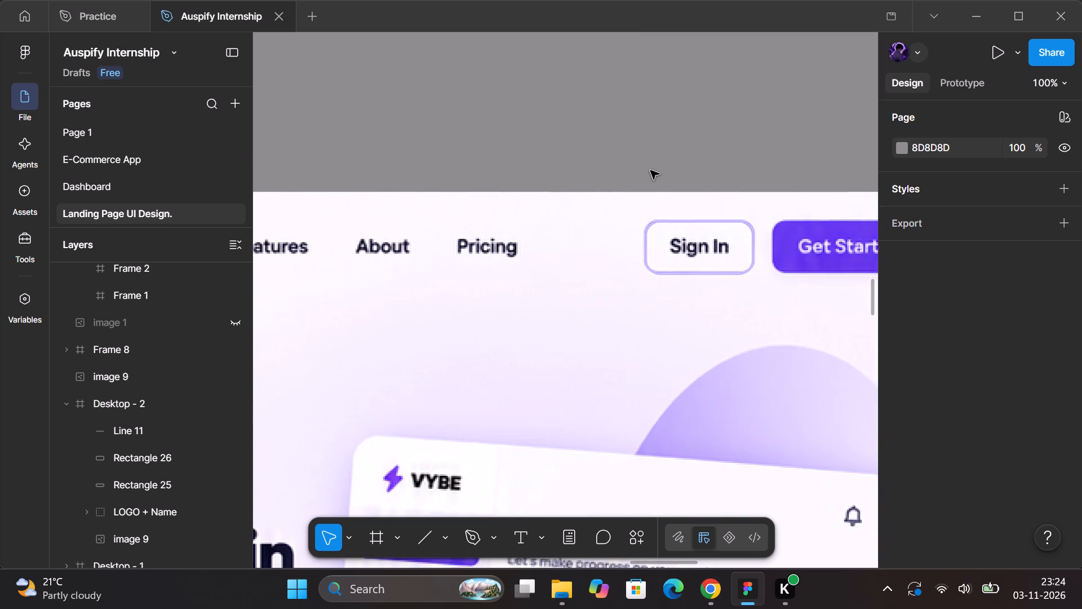
pyautogui.press('t')
pyautogui.click(476, 249)
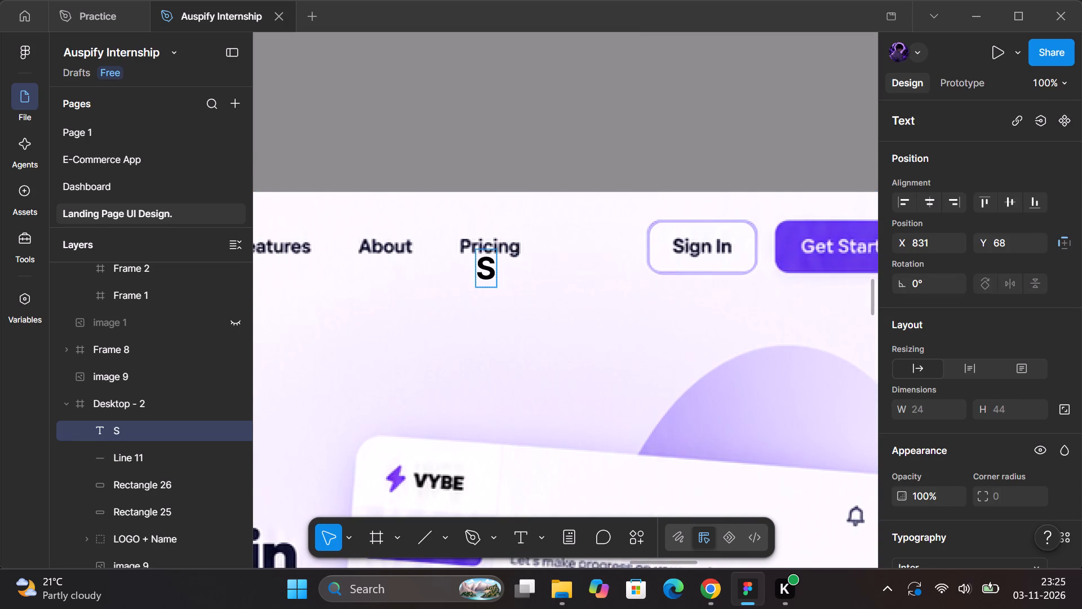
pyautogui.write('ign')
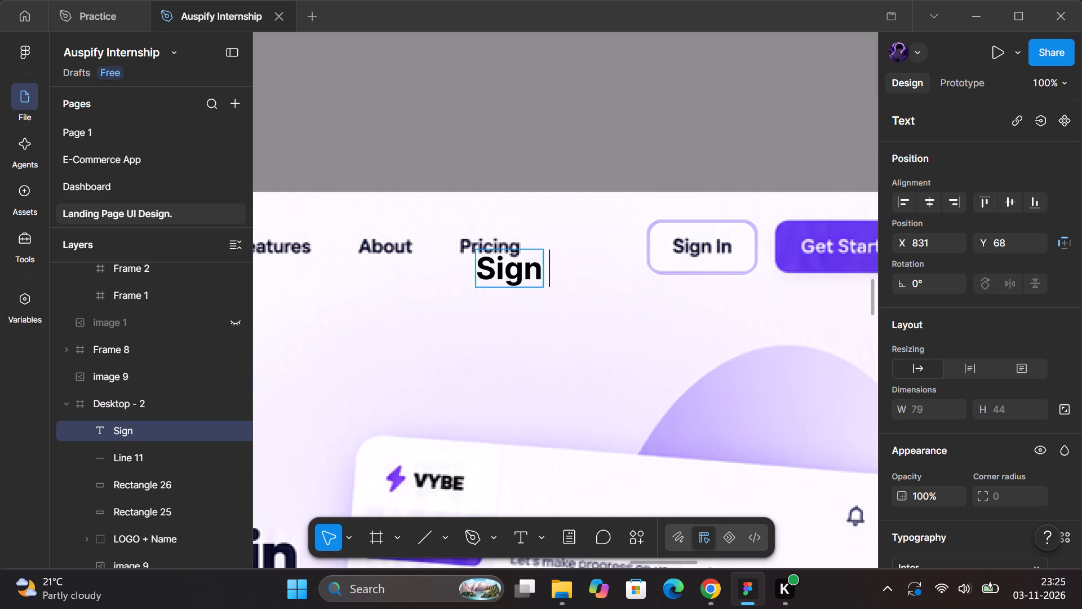
pyautogui.click(658, 308)
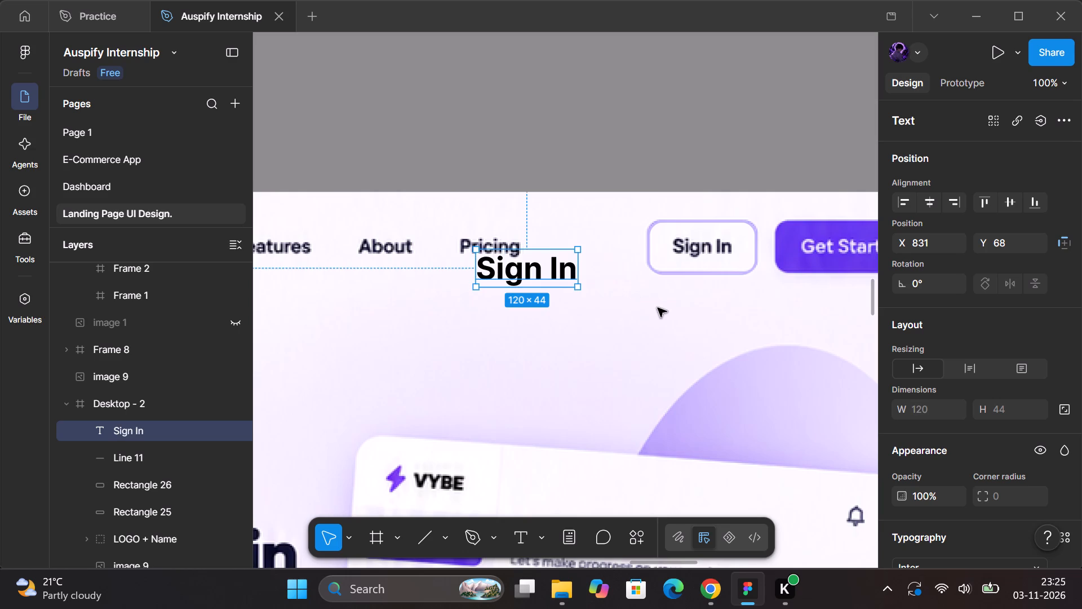
# Style the Sign In text as Inter Semi Bold at font size 16.
pyautogui.scroll(-1, 963, 428)
pyautogui.click(948, 442)
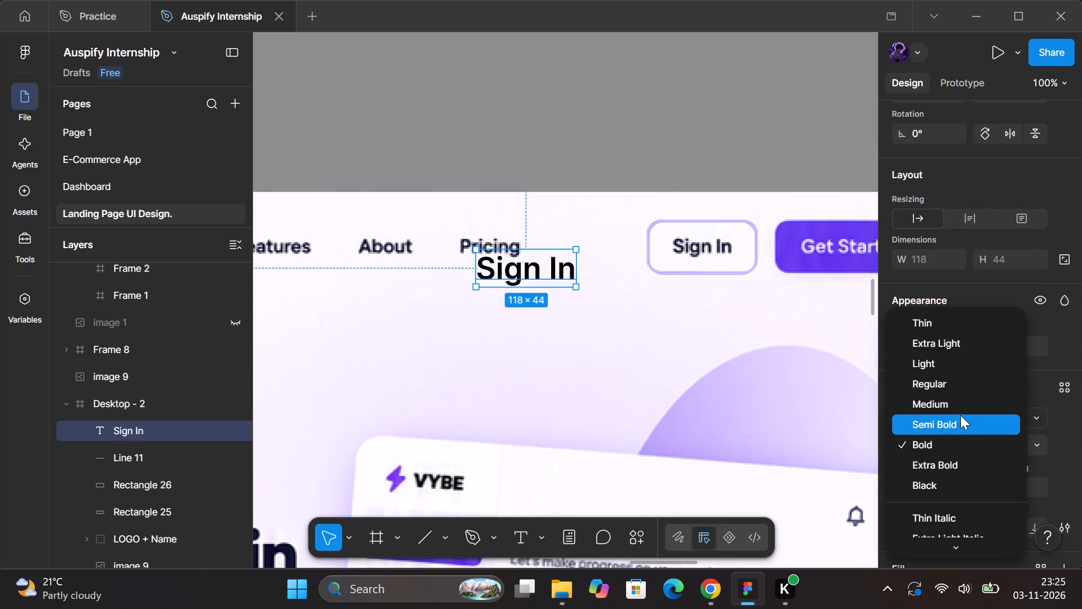
pyautogui.click(959, 418)
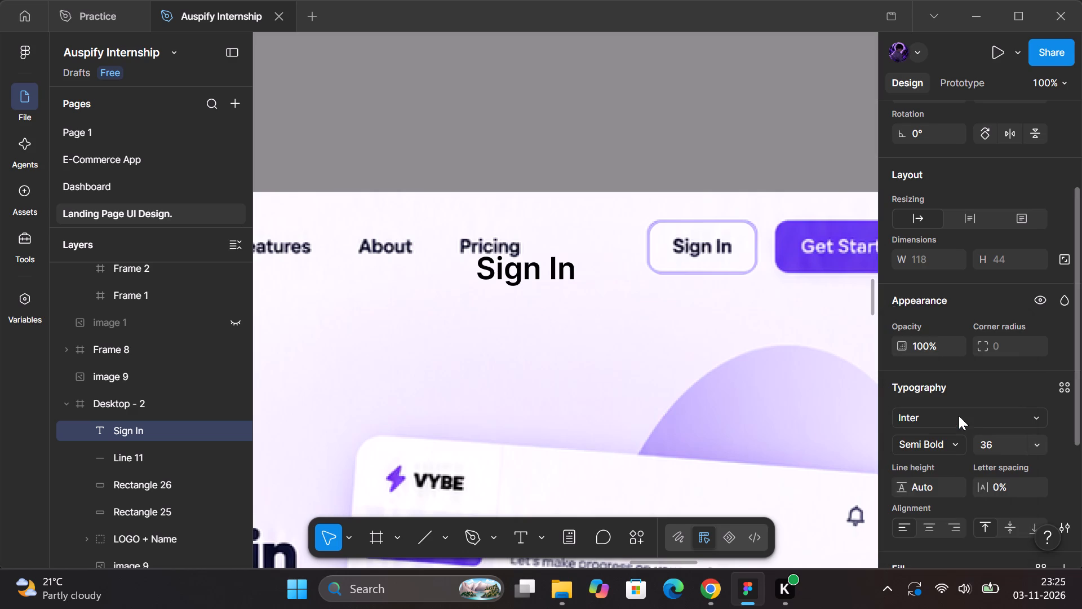
pyautogui.click(995, 444)
pyautogui.press('Down')
pyautogui.press('Down')
pyautogui.press('Down')
pyautogui.press('Down')
pyautogui.press('Down')
pyautogui.press('Down')
pyautogui.press('Down')
pyautogui.press('Down')
pyautogui.press('Down')
pyautogui.press('Down')
pyautogui.press('Down')
pyautogui.press('Down')
pyautogui.press('Down')
pyautogui.press('Down')
pyautogui.press('Down')
pyautogui.press('Down')
pyautogui.press('Down')
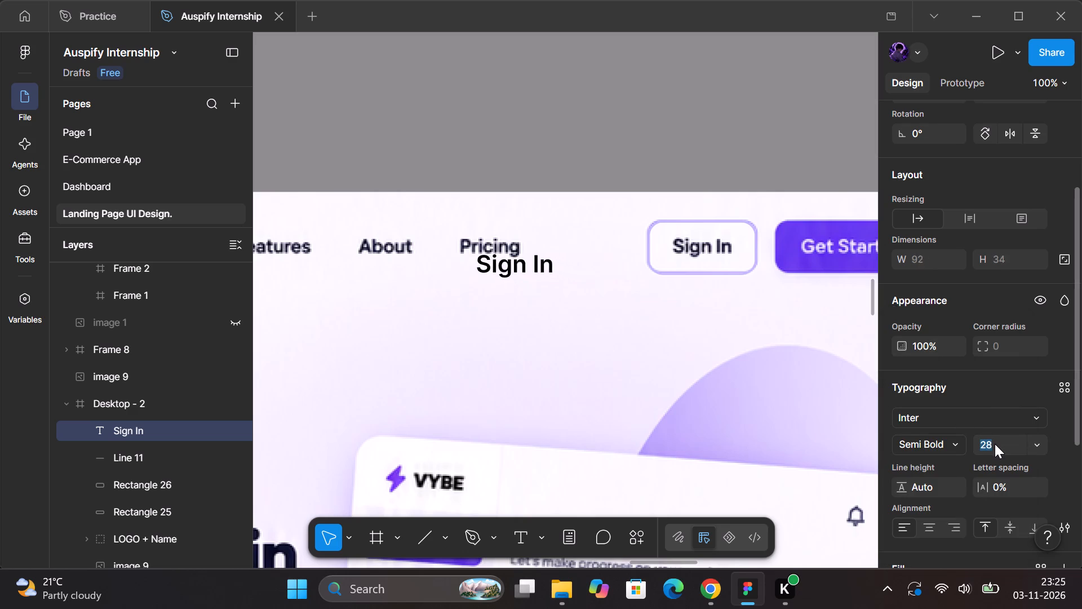
pyautogui.press('Down')
pyautogui.press('Down')
pyautogui.press('Down')
pyautogui.press('Down')
pyautogui.press('Down')
pyautogui.press('Down')
pyautogui.press('Down')
pyautogui.press('Down')
pyautogui.press('Down')
pyautogui.press('Down')
pyautogui.press('Down')
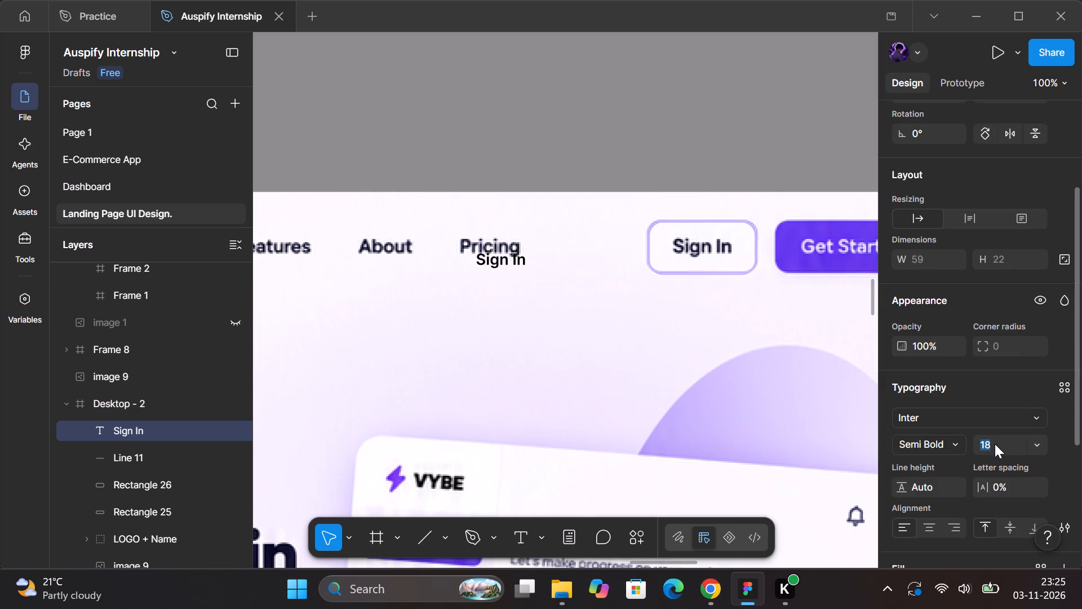
pyautogui.press('Down')
pyautogui.press('Down')
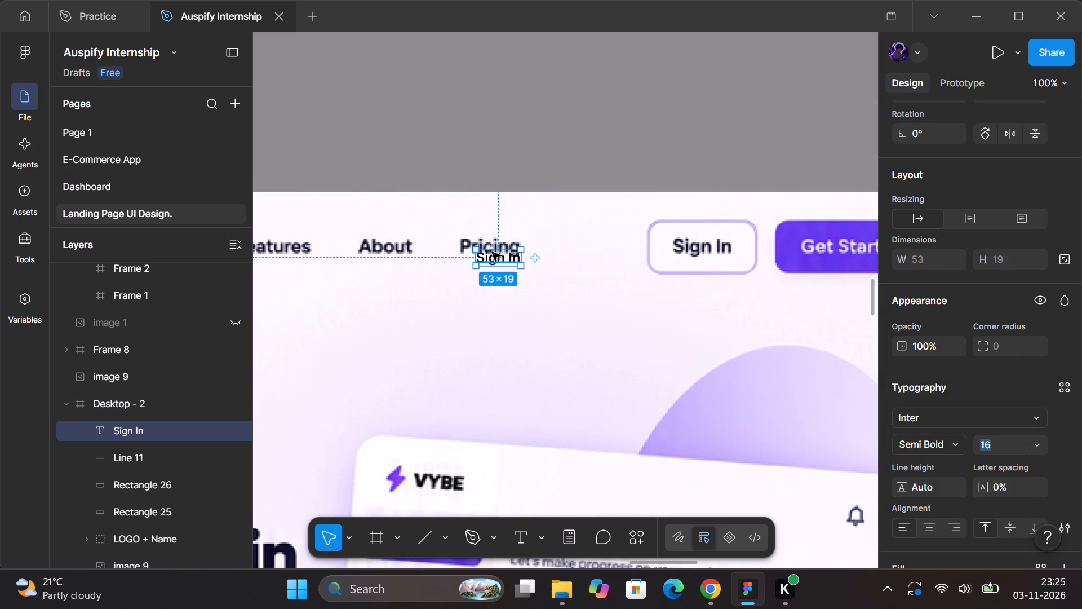
# Move the Sign In text inside the outlined Sign In rectangle, over the mockup's own label.
pyautogui.moveTo(491, 257); pyautogui.dragTo(694, 249)
pyautogui.hscroll(-1, 694, 249)
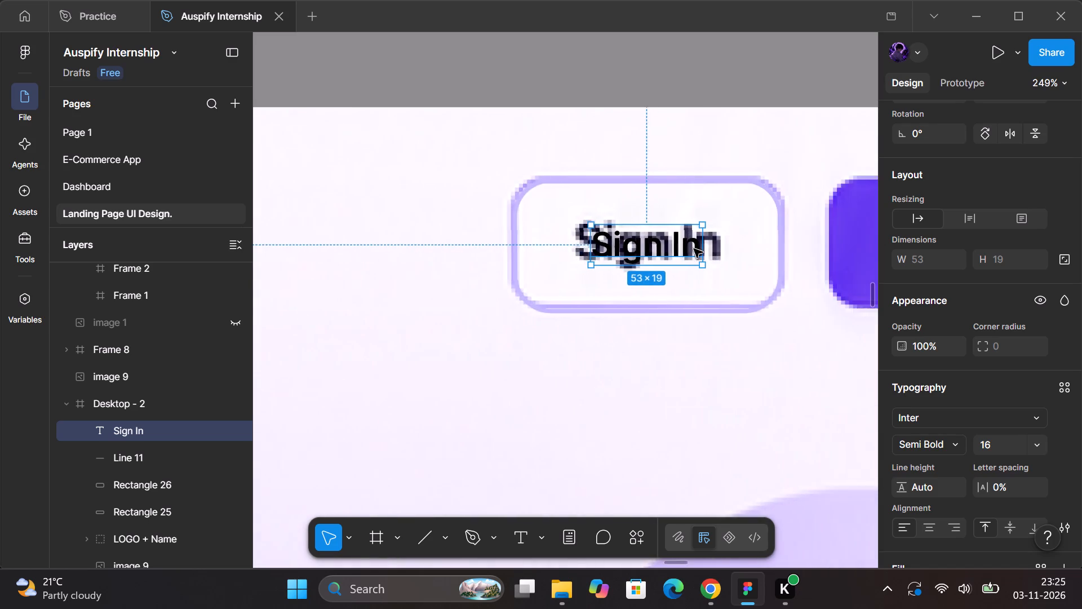
pyautogui.moveTo(639, 255); pyautogui.dragTo(630, 250)
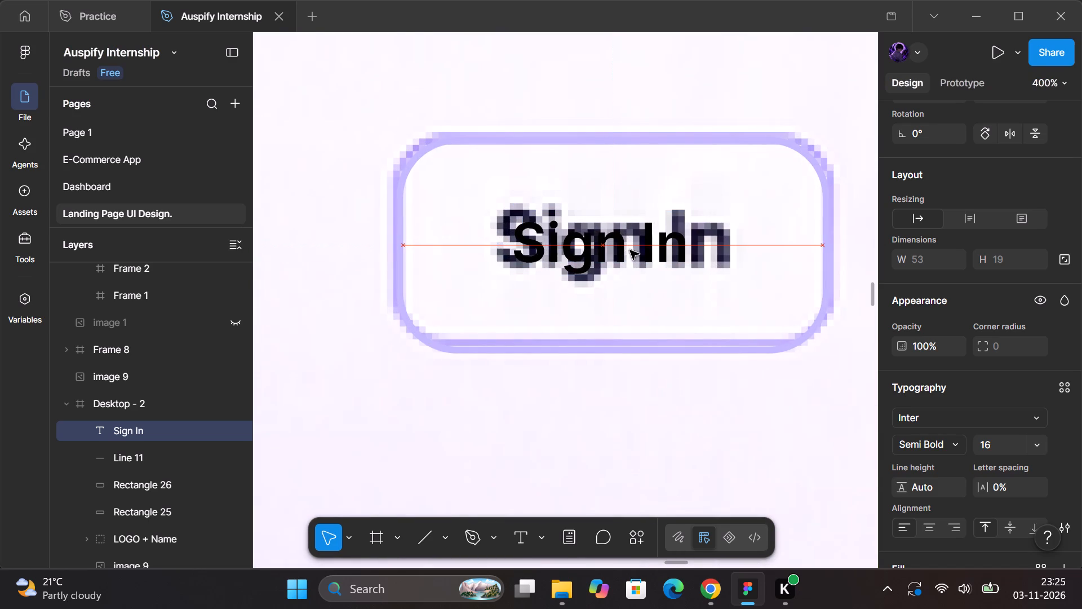
pyautogui.moveTo(630, 250); pyautogui.dragTo(641, 250)
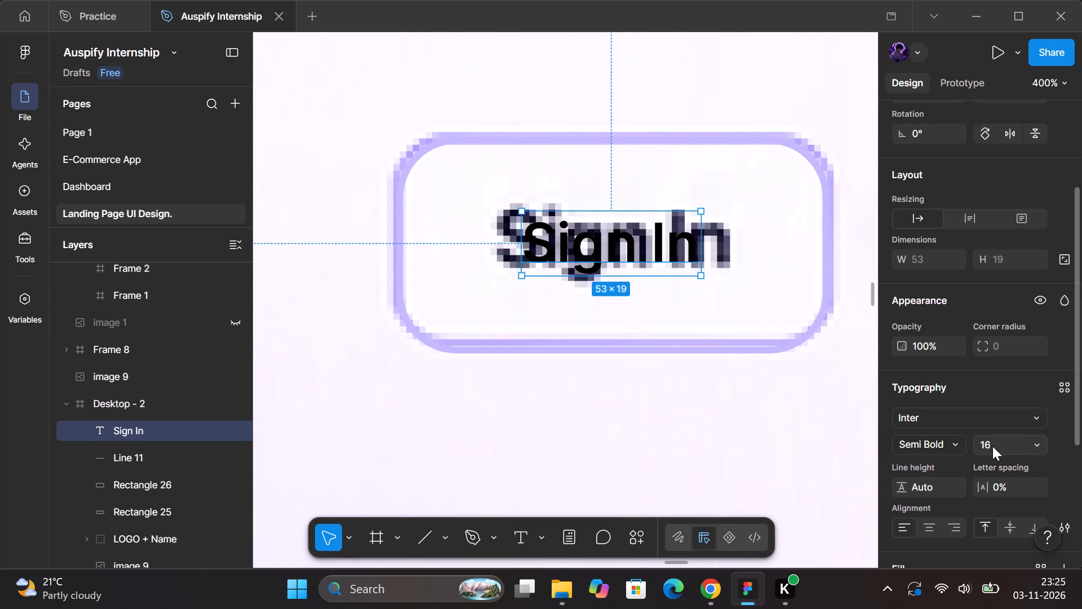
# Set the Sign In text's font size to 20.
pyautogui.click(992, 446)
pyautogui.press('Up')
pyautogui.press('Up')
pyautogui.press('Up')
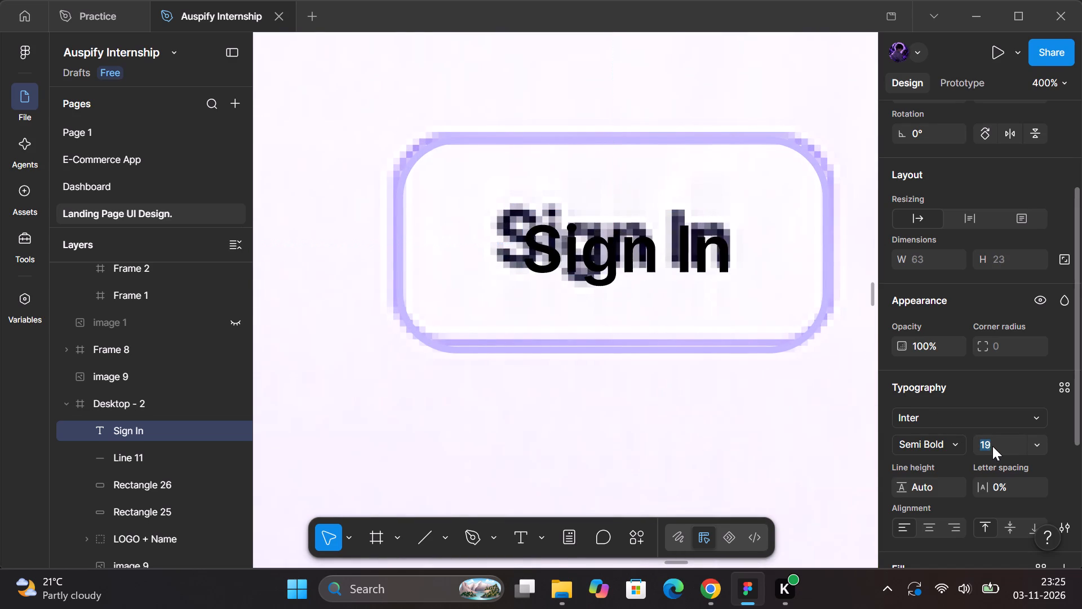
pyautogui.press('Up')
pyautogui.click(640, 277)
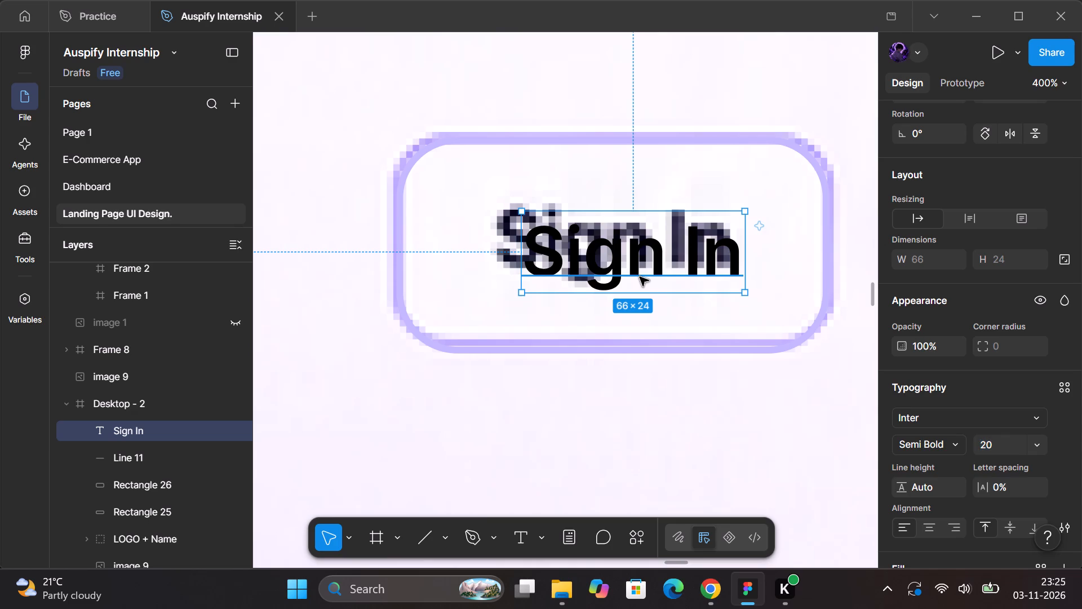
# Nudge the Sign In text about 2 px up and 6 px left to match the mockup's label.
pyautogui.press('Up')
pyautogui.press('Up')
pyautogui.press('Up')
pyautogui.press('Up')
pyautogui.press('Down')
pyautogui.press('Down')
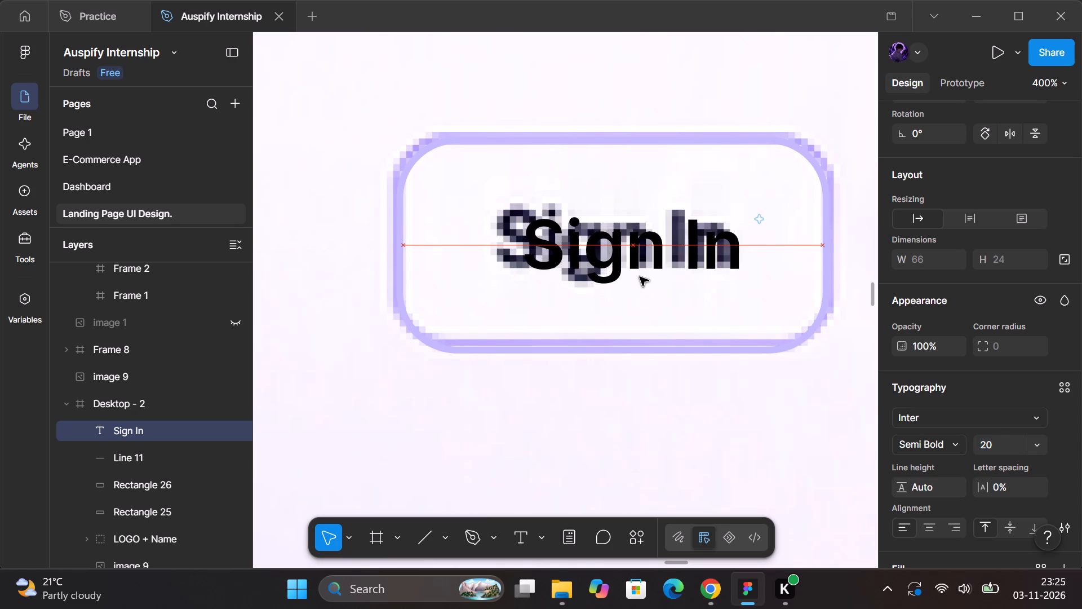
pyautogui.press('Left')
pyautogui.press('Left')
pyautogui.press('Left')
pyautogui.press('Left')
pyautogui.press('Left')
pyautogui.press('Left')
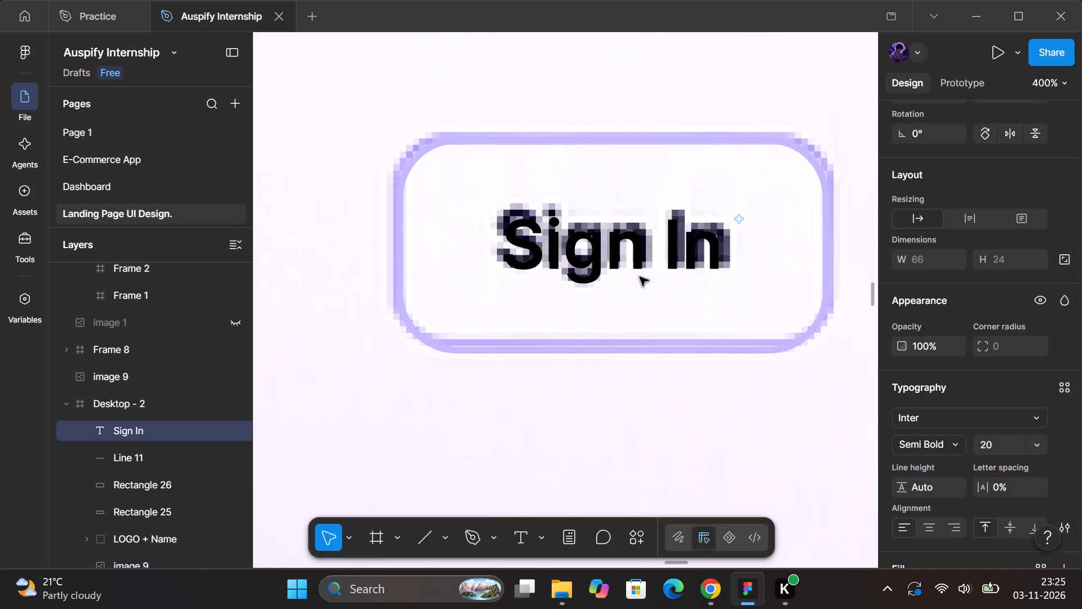
# Set the Sign In text's font size to 24.
pyautogui.click(994, 447)
pyautogui.press('Up')
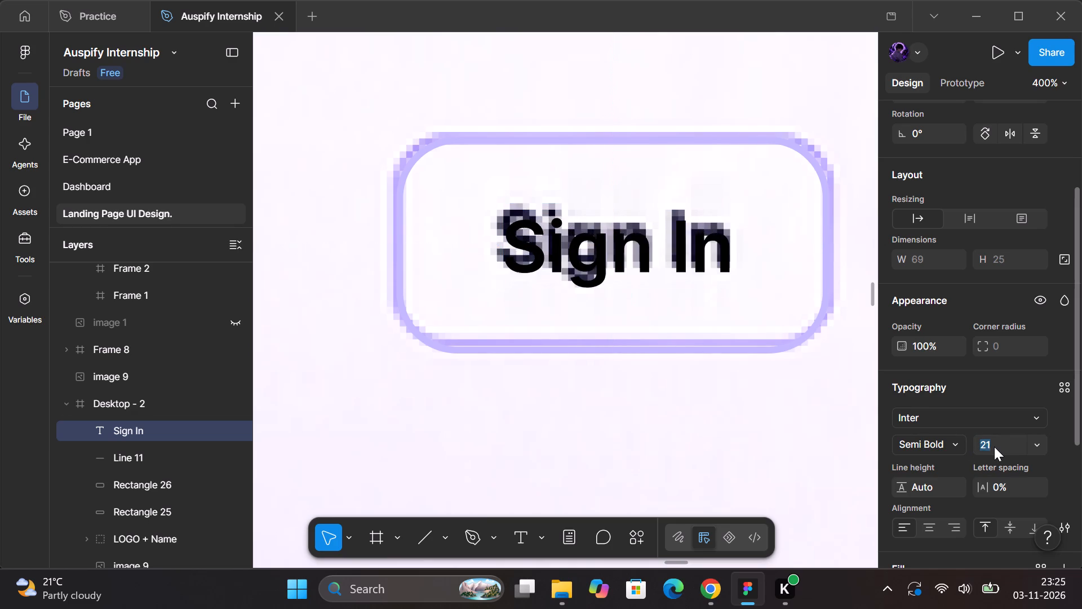
pyautogui.press('Up')
pyautogui.press('Up')
pyautogui.press('Up')
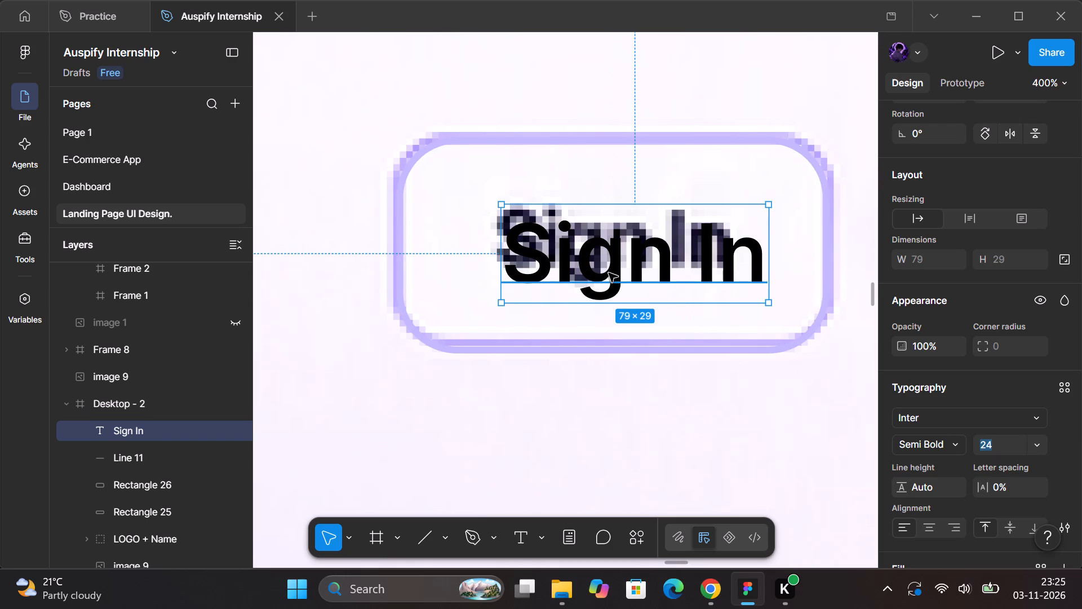
pyautogui.click(609, 273)
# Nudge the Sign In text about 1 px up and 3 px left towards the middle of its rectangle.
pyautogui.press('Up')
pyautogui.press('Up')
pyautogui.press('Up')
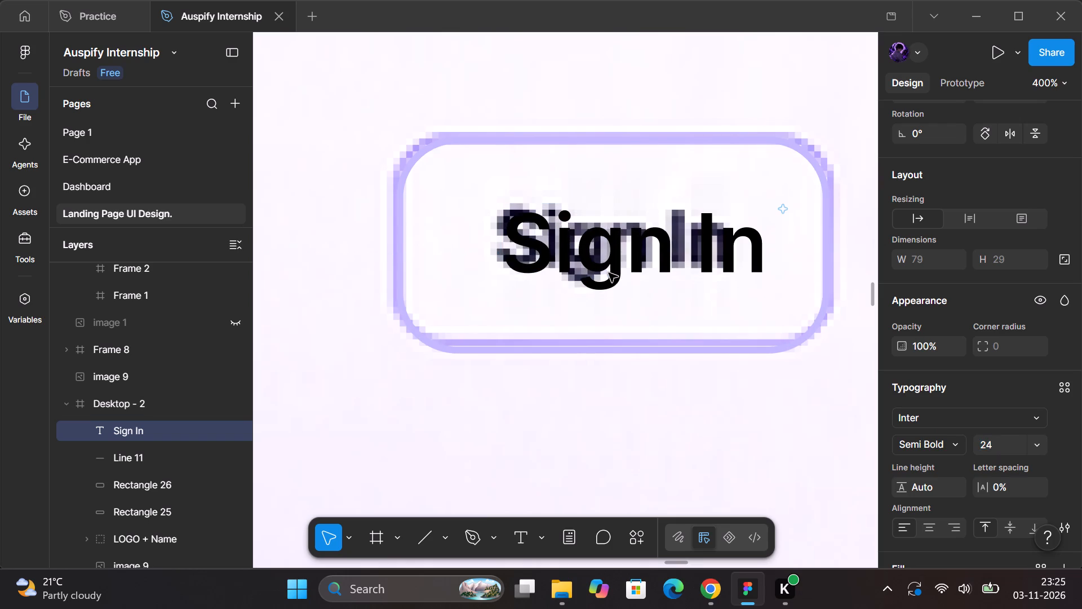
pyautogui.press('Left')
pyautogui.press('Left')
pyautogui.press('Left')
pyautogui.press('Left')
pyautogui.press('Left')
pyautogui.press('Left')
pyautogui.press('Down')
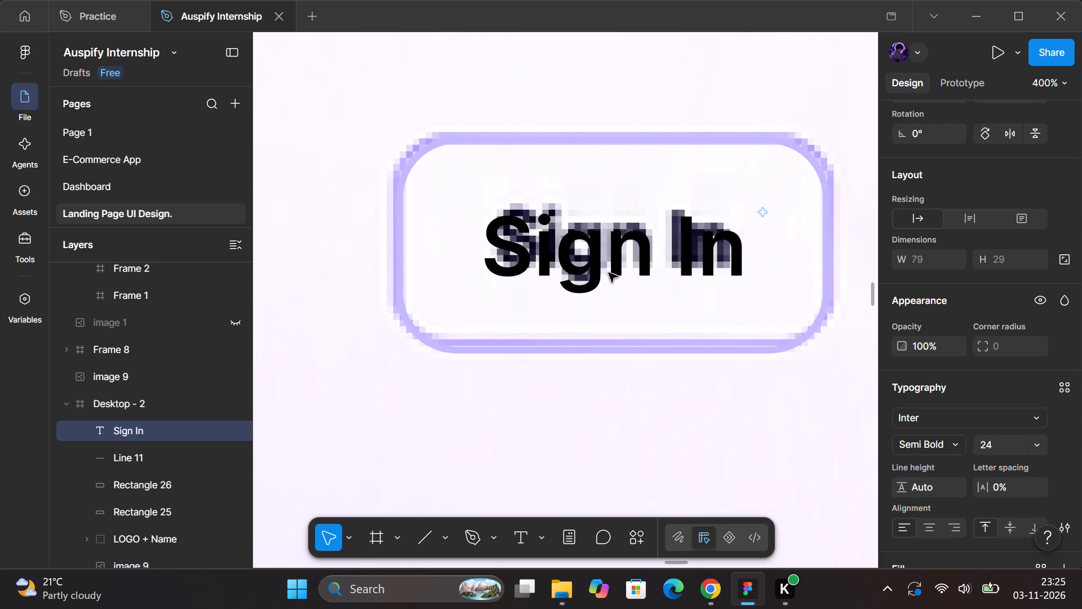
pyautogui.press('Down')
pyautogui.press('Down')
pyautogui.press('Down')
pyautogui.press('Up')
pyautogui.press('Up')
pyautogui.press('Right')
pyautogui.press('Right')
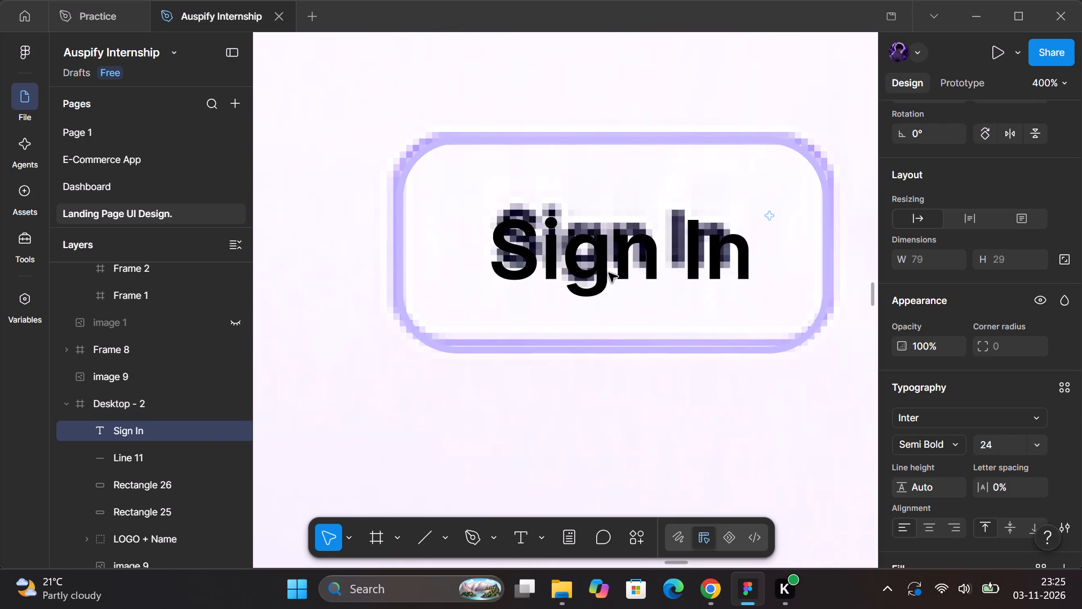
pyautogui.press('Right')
# Centre the Sign In text horizontally and vertically with its rounded rectangle.
pyautogui.keyDown('shift'); pyautogui.click(649, 347); pyautogui.keyUp('shift')
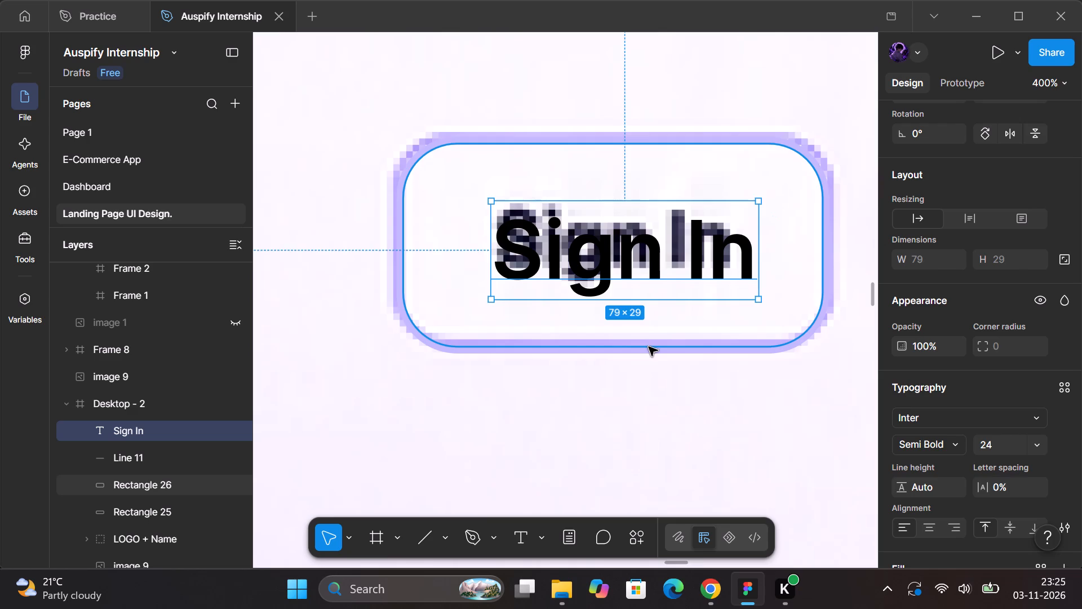
pyautogui.scroll(3, 924, 272)
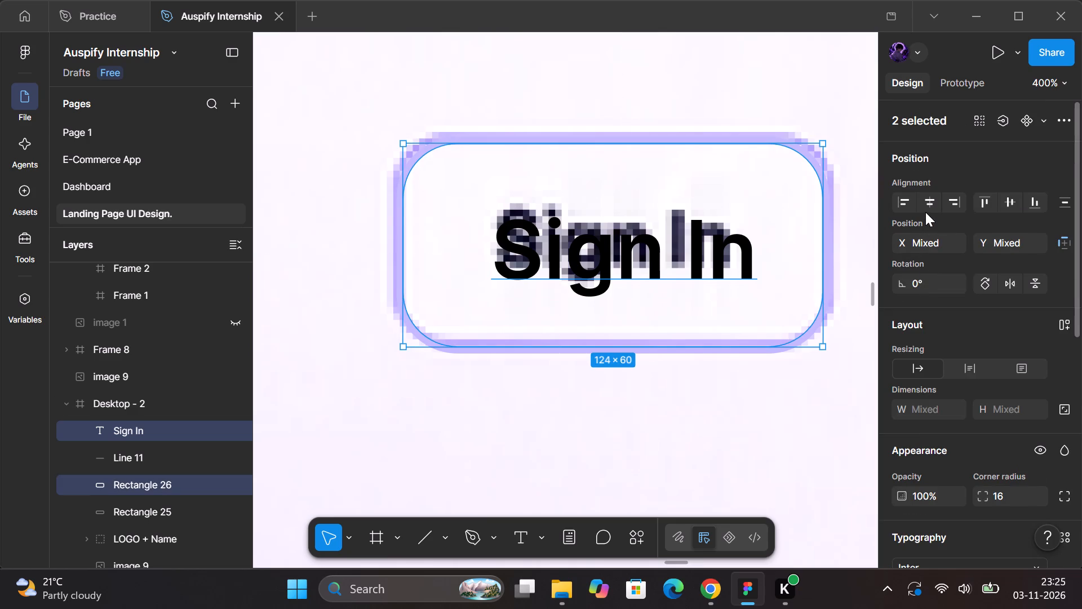
pyautogui.click(926, 210)
pyautogui.hotkey('ctrl', 'z')
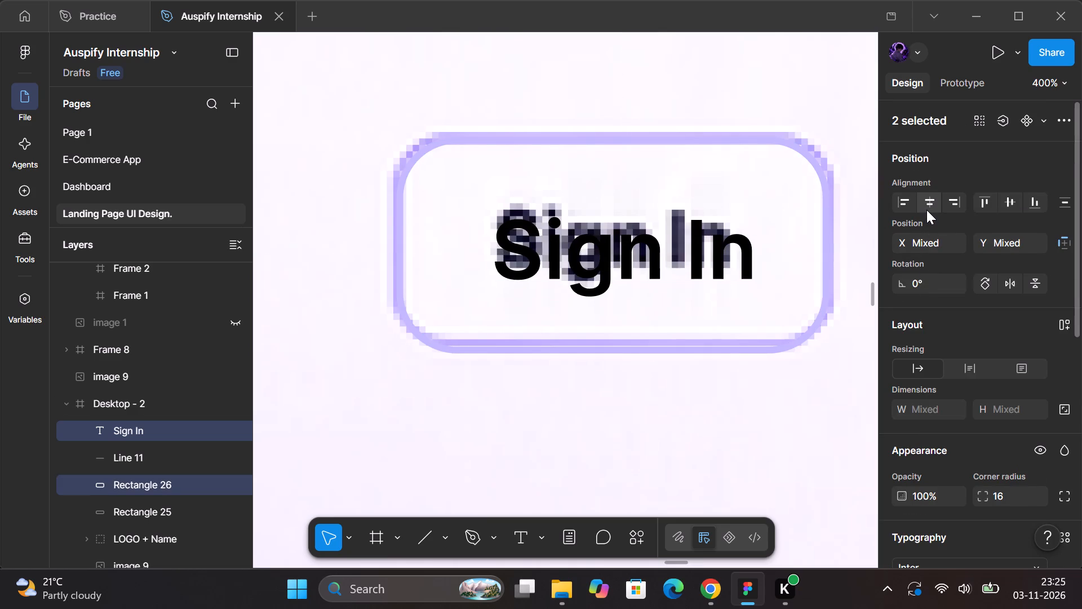
pyautogui.hotkey('ctrl', 'shift', 'z')
pyautogui.click(1006, 208)
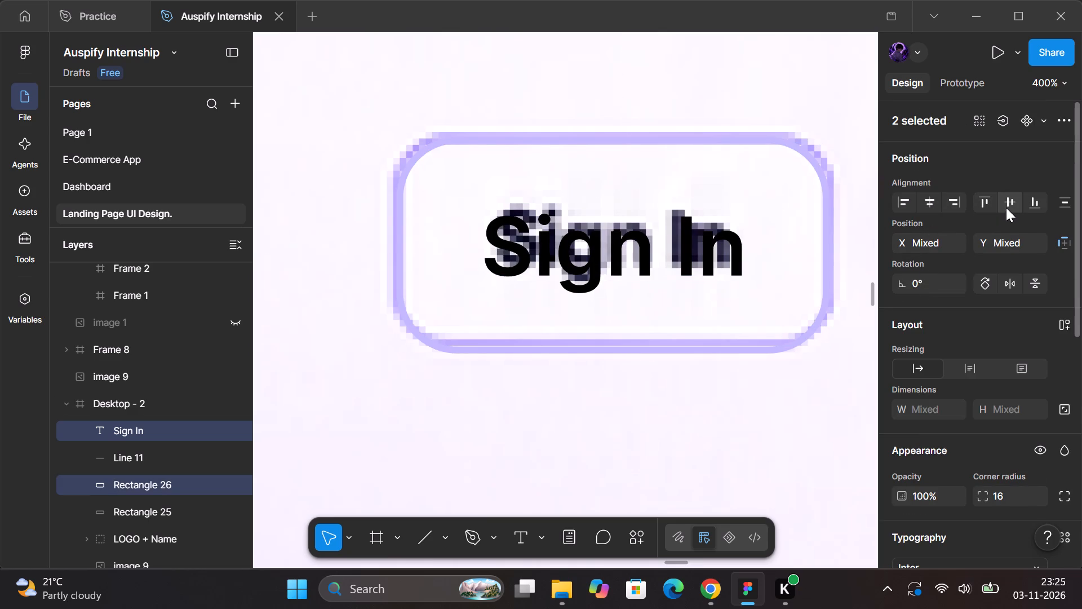
pyautogui.hotkey('ctrl', 'z')
pyautogui.hotkey('ctrl', 'shift', 'z')
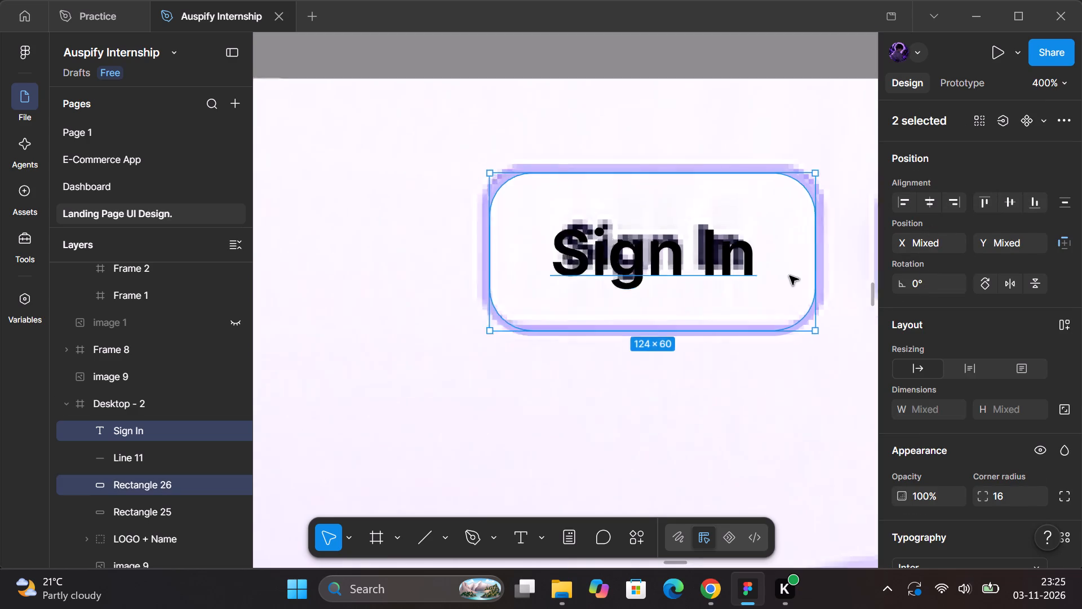
# Group the Sign In text with its rectangle and name the group "sign in".
pyautogui.hscroll(-1, 790, 276)
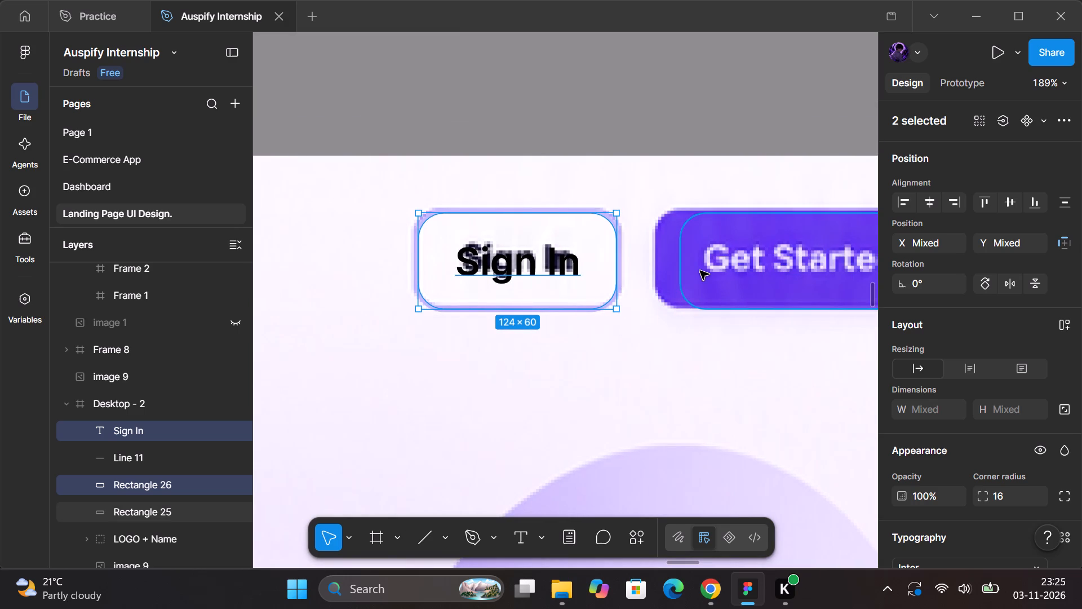
pyautogui.hotkey('ctrl', 'g')
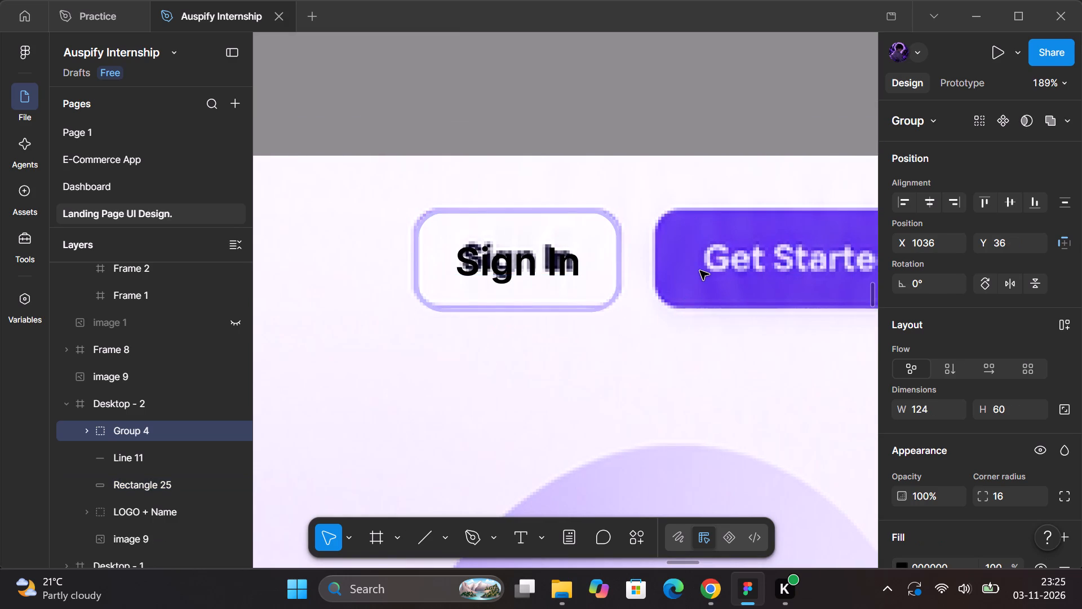
pyautogui.doubleClick(134, 431)
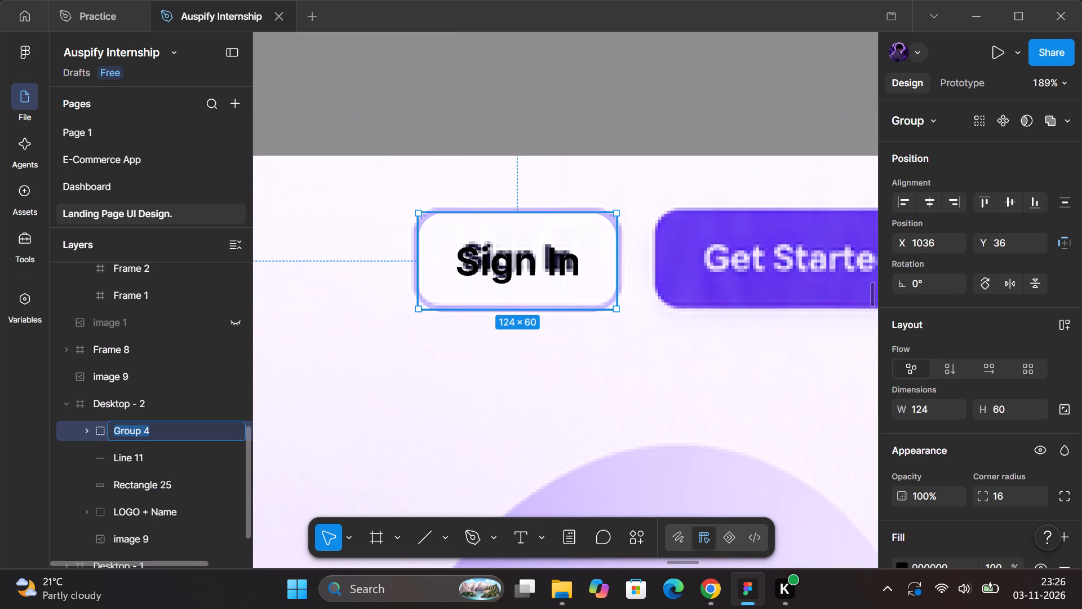
pyautogui.write('su')
pyautogui.press('BackSpace')
pyautogui.write('ign in')
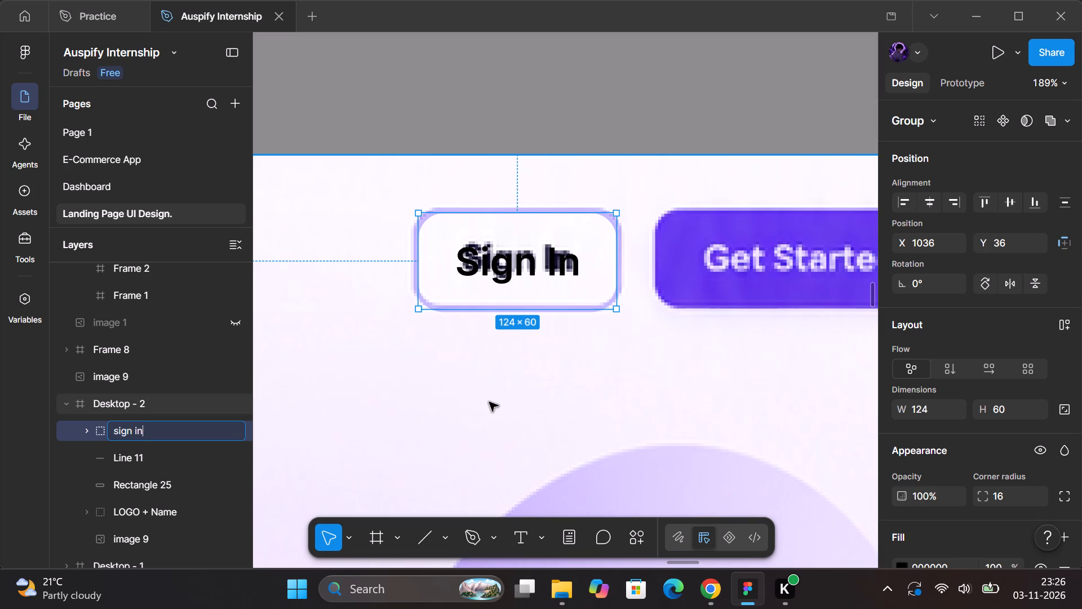
pyautogui.click(489, 402)
# Change the Sign In text's fill to the dark page colour 10121C.
pyautogui.hscroll(-1, 489, 402)
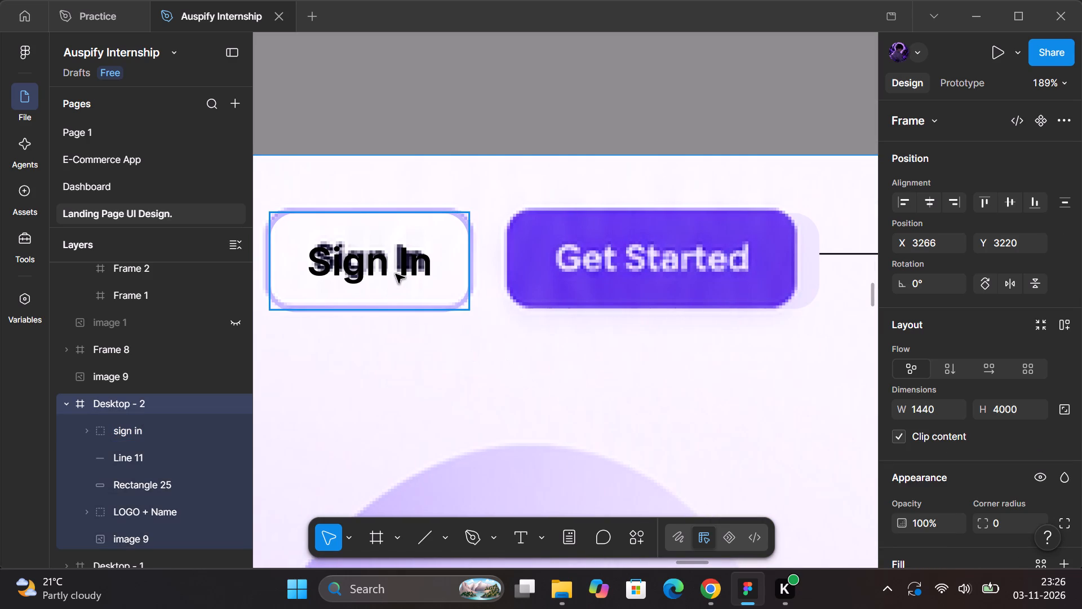
pyautogui.keyDown('ctrl'); pyautogui.click(353, 265); pyautogui.keyUp('ctrl')
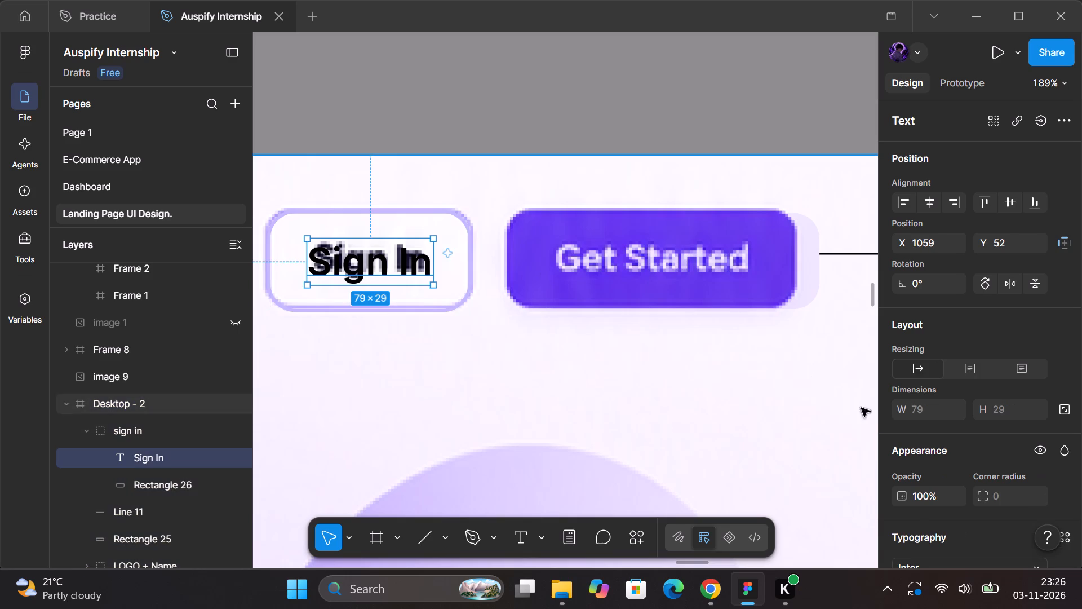
pyautogui.scroll(-2, 908, 454)
pyautogui.click(903, 447)
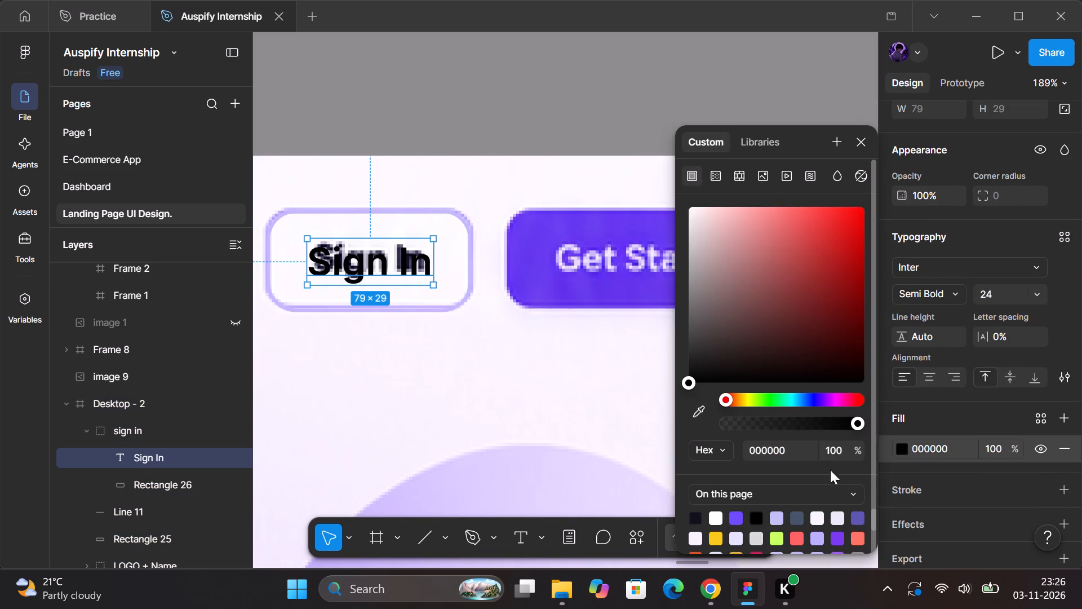
pyautogui.click(699, 513)
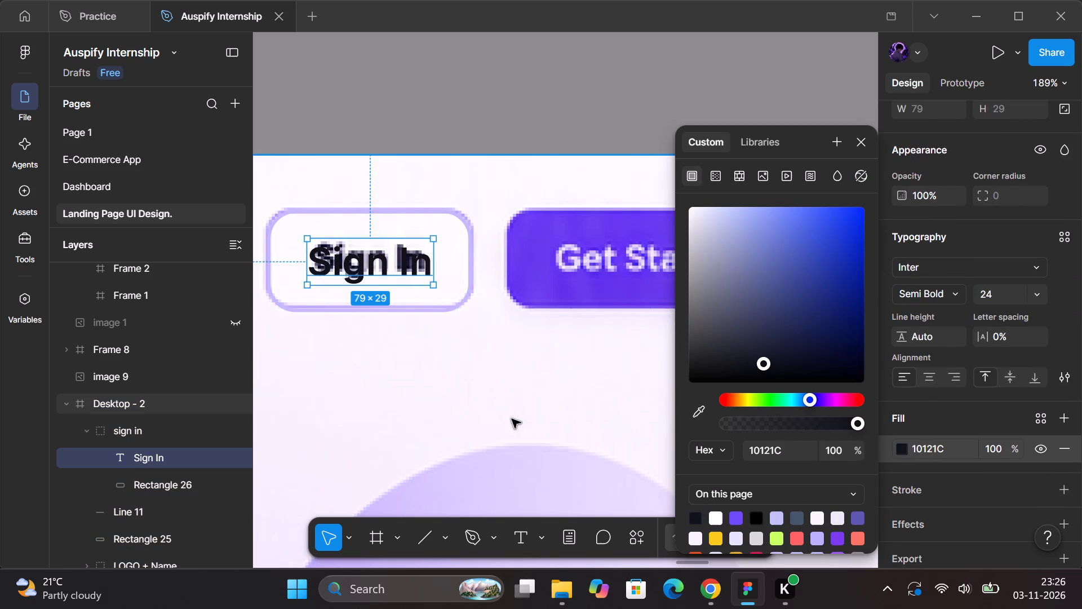
pyautogui.click(513, 122)
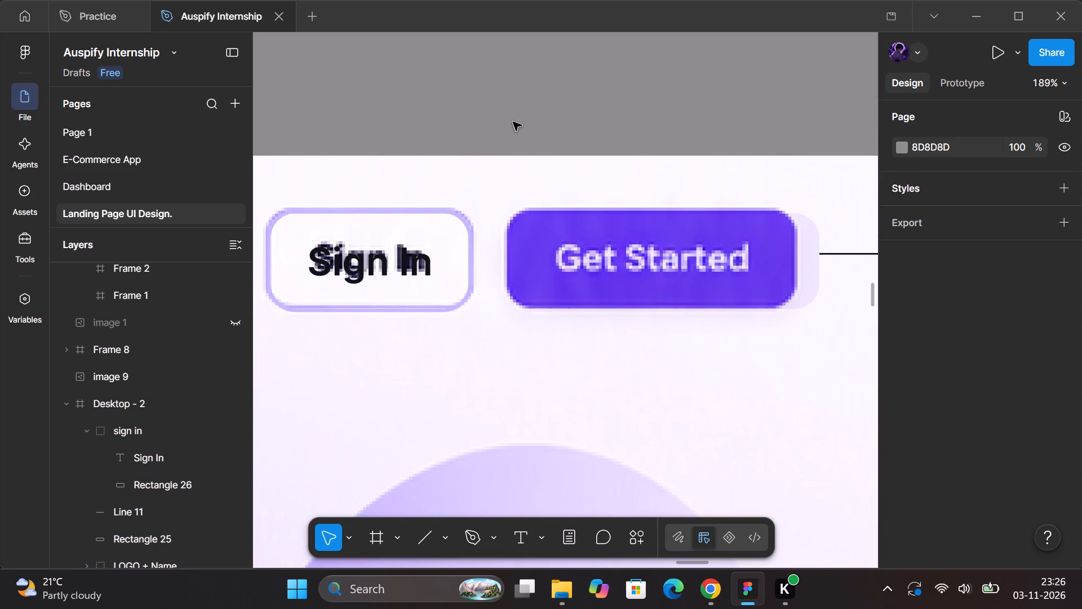
# Copy the Sign In wording into a new text layer just above the Get Started button.
pyautogui.keyDown('ctrl'); pyautogui.click(399, 253); pyautogui.keyUp('ctrl')
pyautogui.scroll(-1, 906, 429)
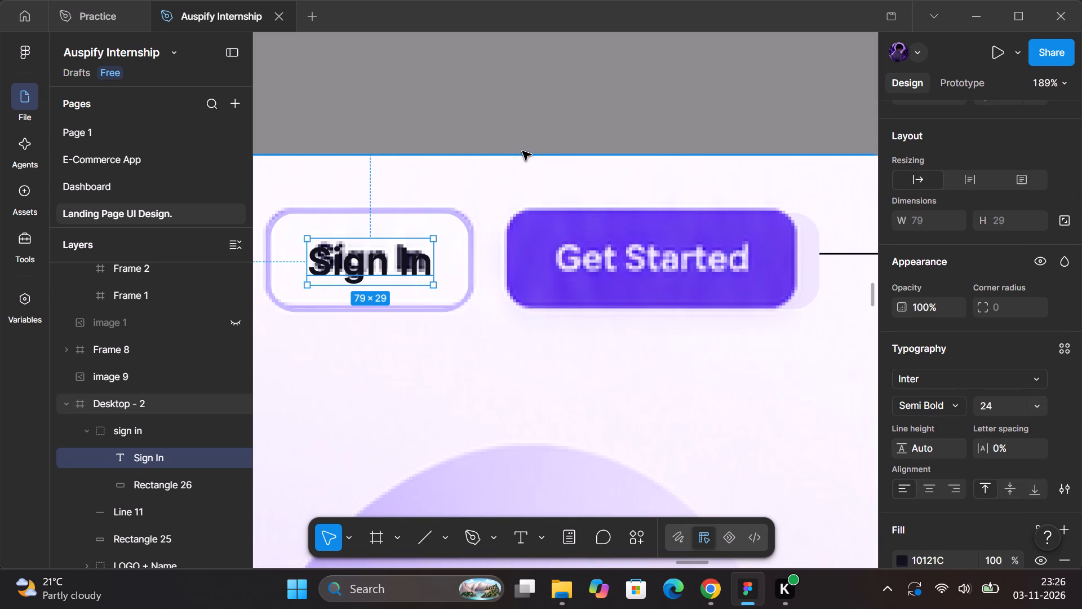
pyautogui.doubleClick(378, 264)
pyautogui.hotkey('ctrl', 'c')
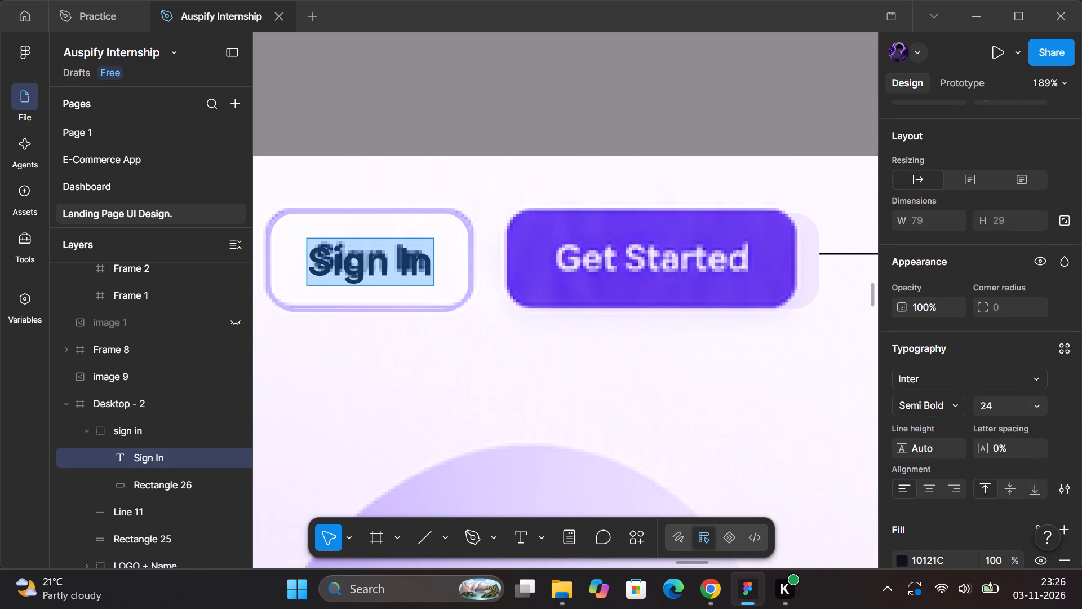
pyautogui.doubleClick(626, 135)
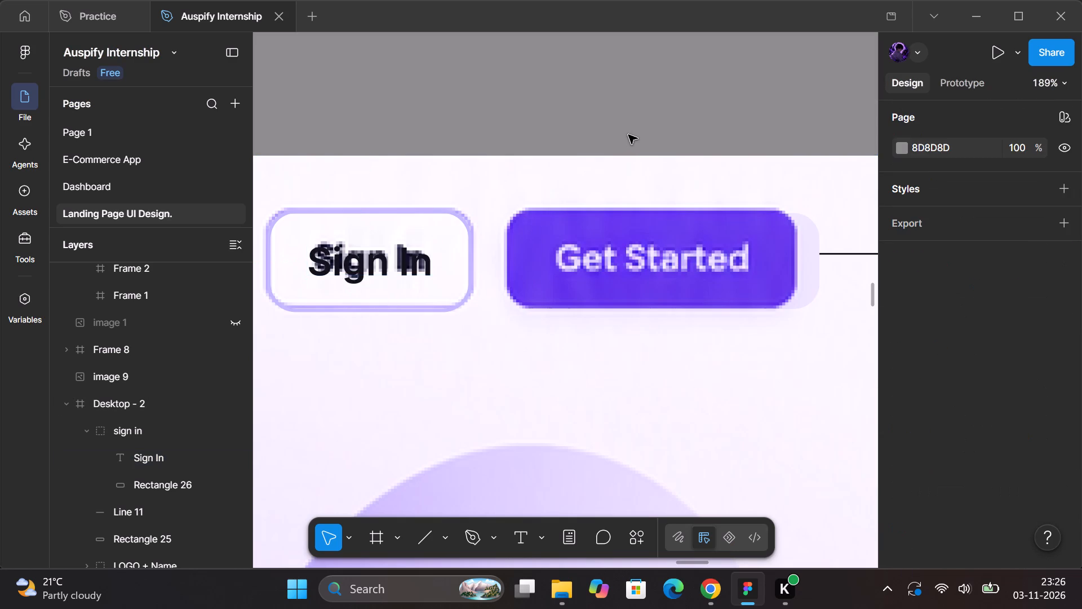
pyautogui.press('t')
pyautogui.click(626, 131)
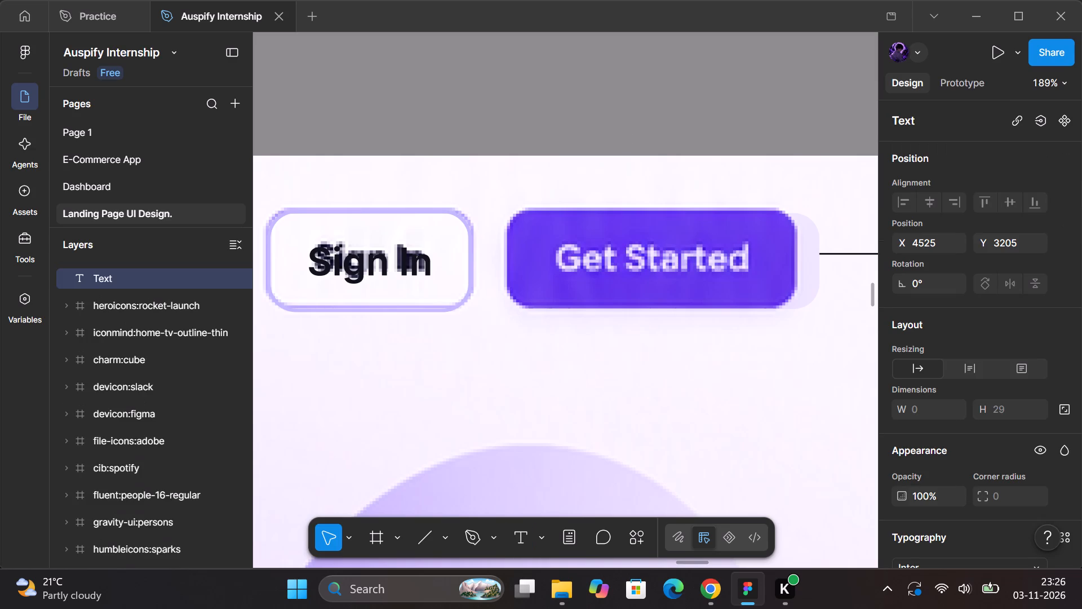
pyautogui.hotkey('ctrl', 'v')
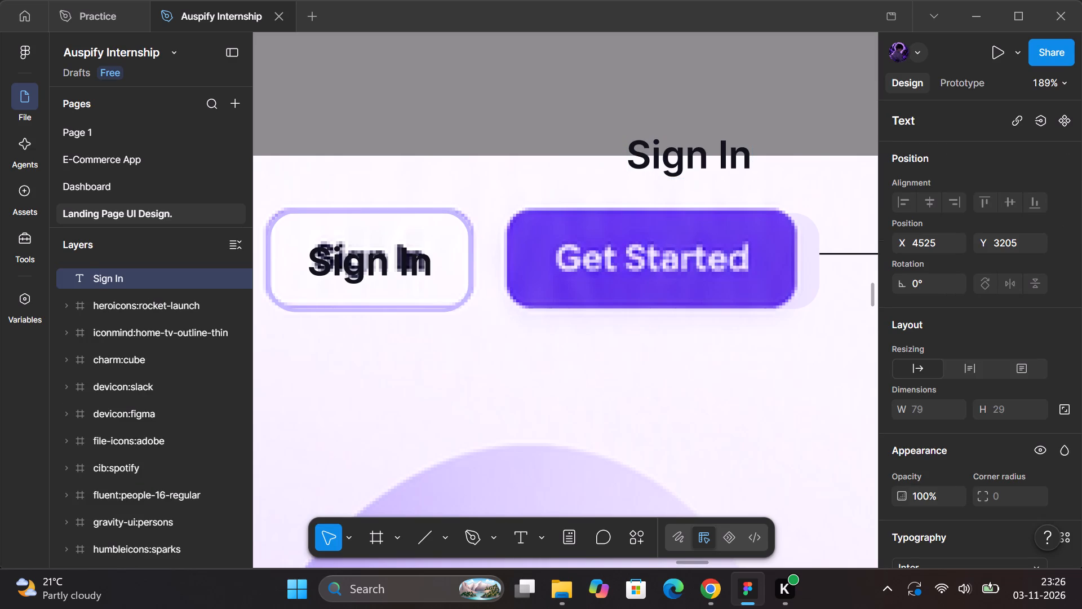
# Replace the wording of the copied text above the purple button with "Get Started".
pyautogui.doubleClick(680, 150)
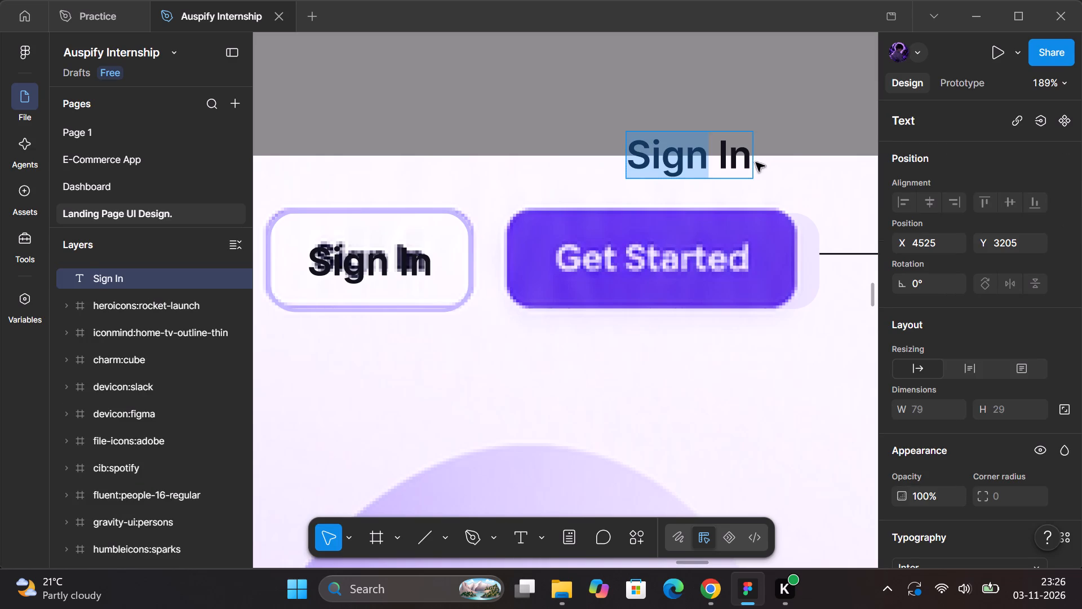
pyautogui.keyDown('shift'); pyautogui.click(740, 164); pyautogui.keyUp('shift')
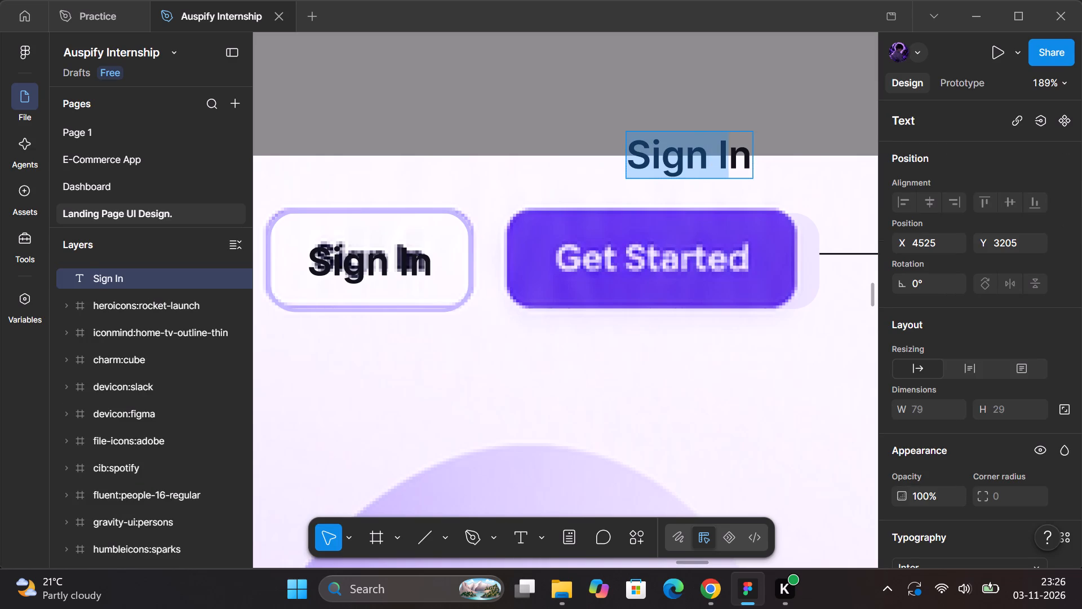
pyautogui.press('BackSpace')
pyautogui.press('Right')
pyautogui.press('BackSpace')
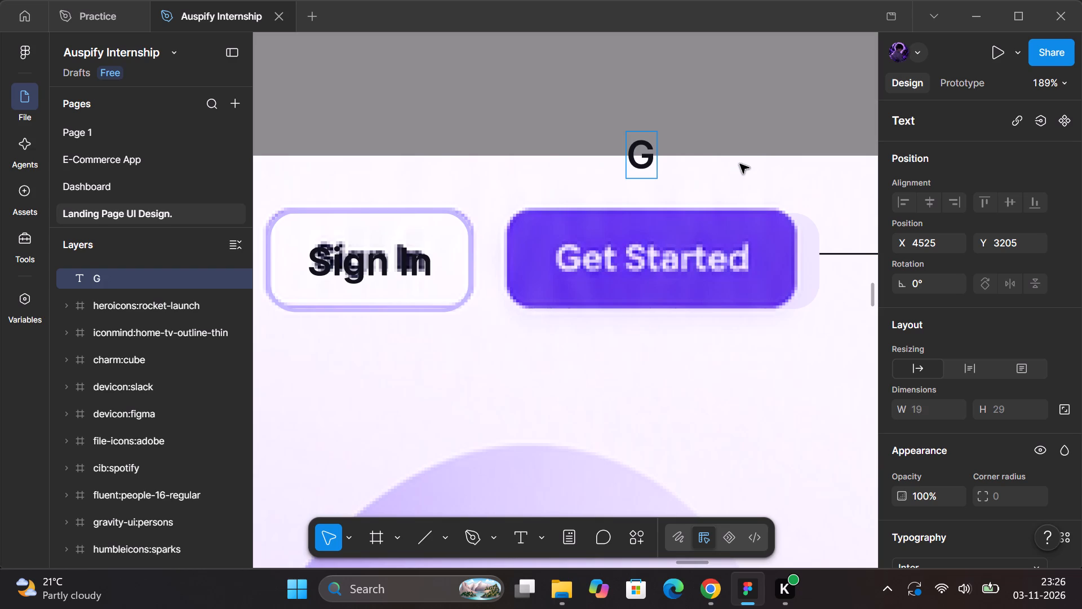
pyautogui.write('et')
pyautogui.press('space')
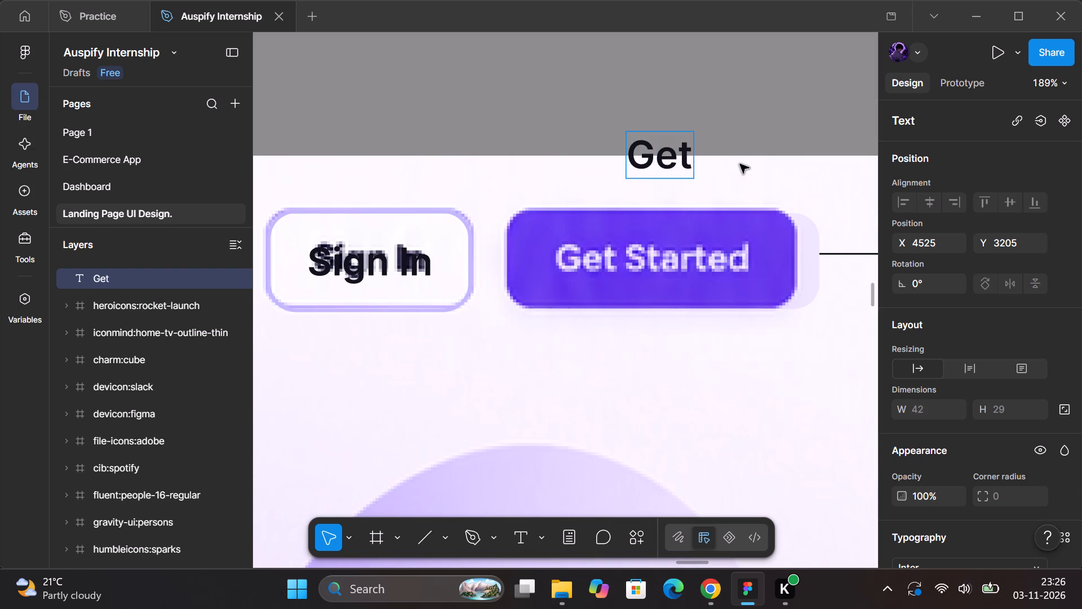
pyautogui.write('ta')
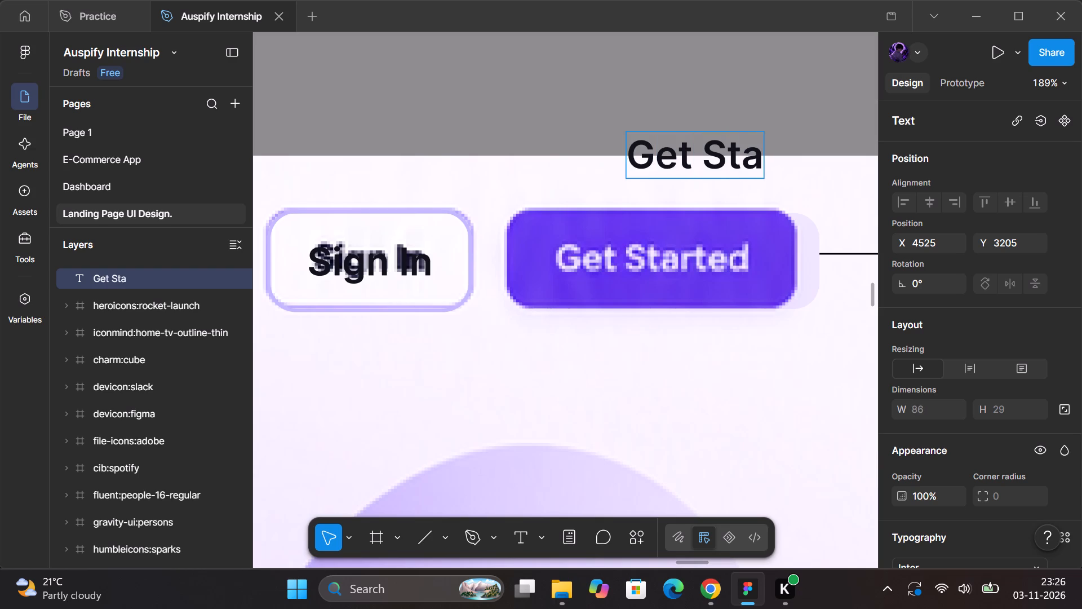
pyautogui.write('rted')
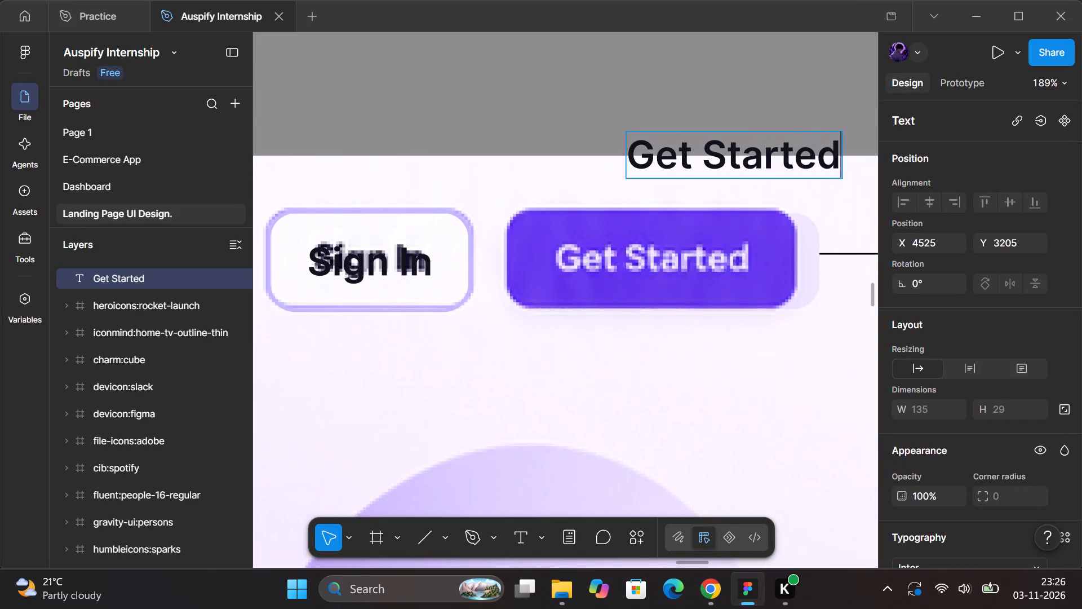
pyautogui.click(820, 113)
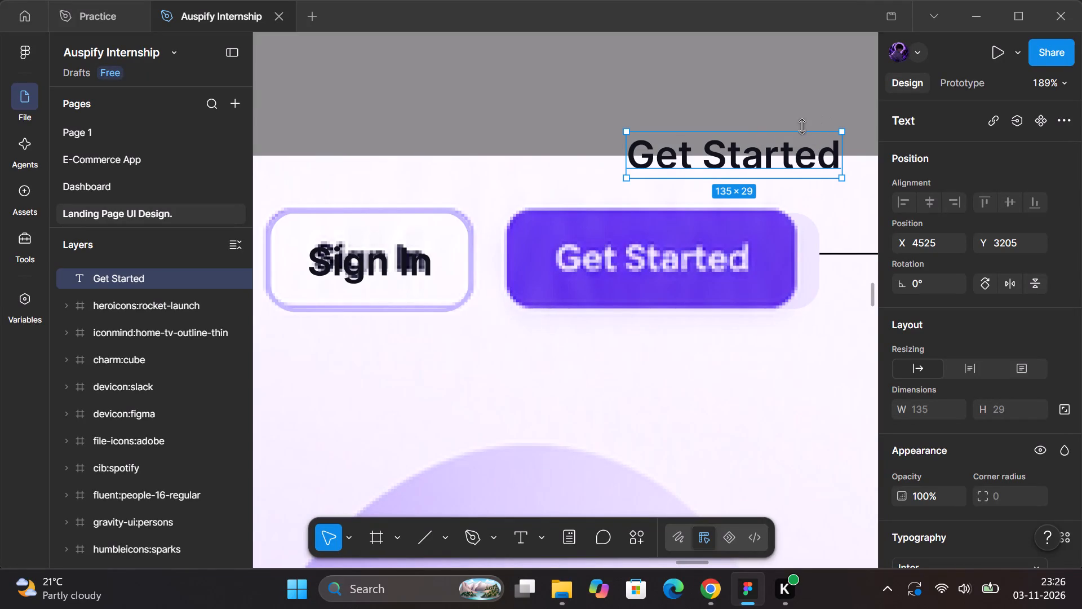
pyautogui.scroll(-2, 896, 385)
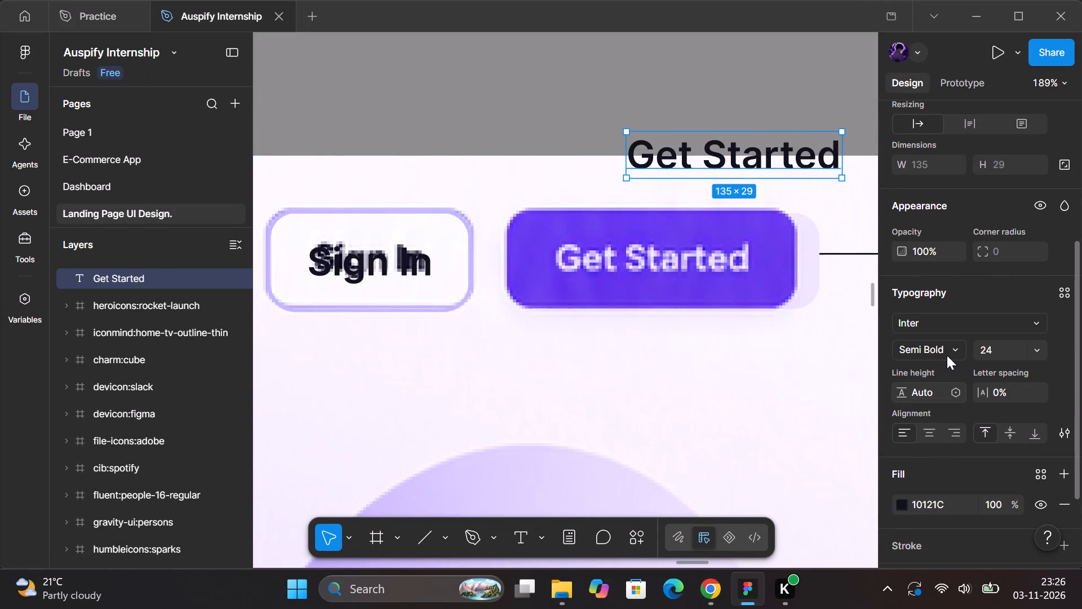